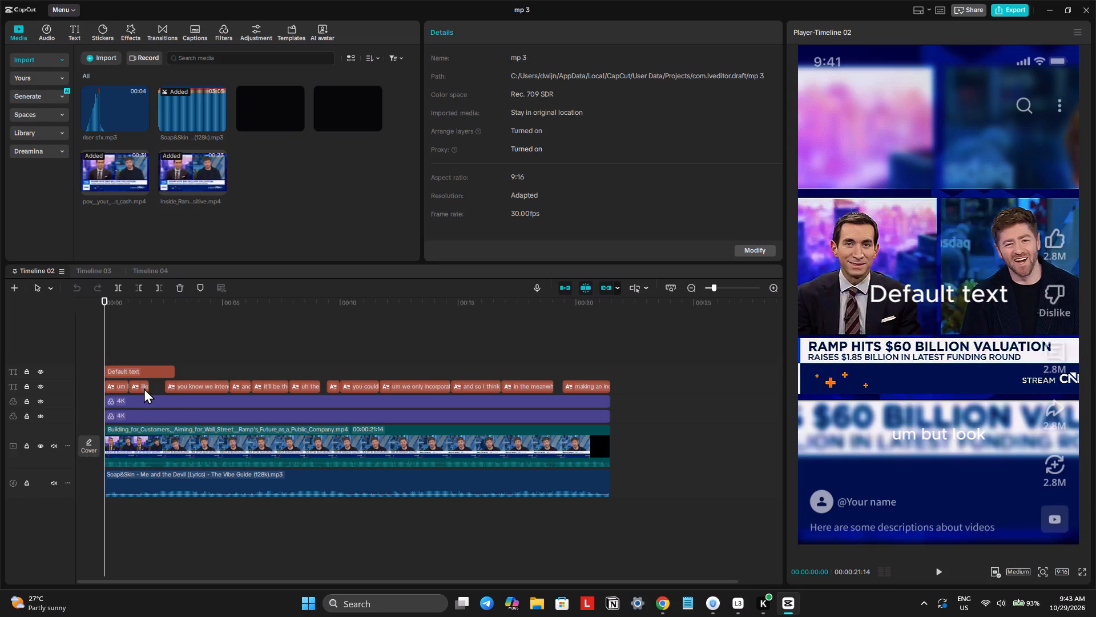
left_click(126, 368)
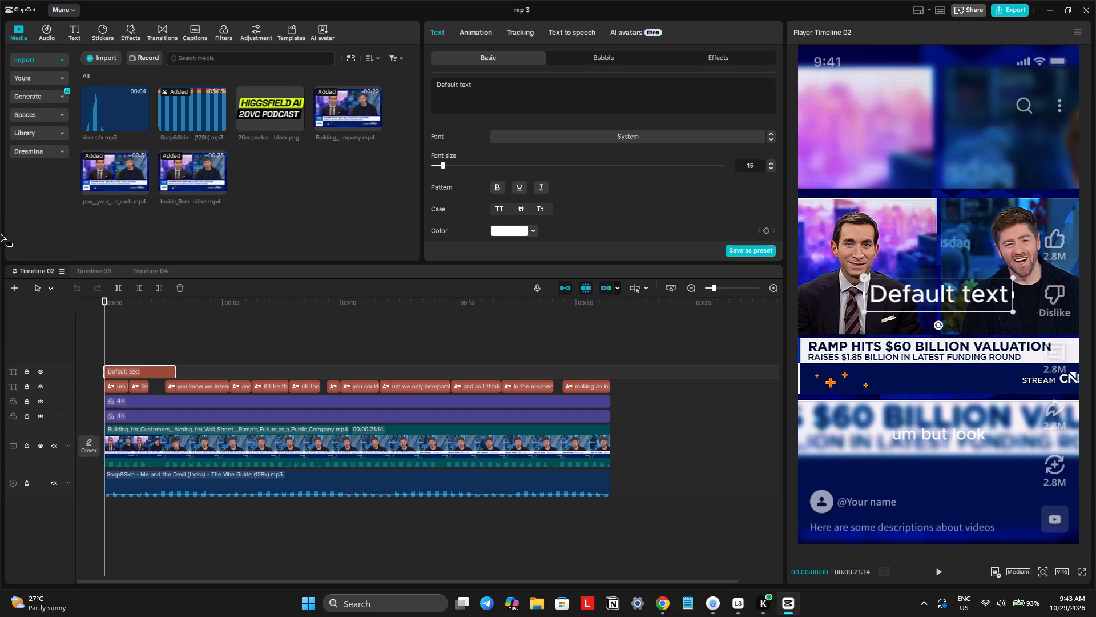
left_click(110, 386)
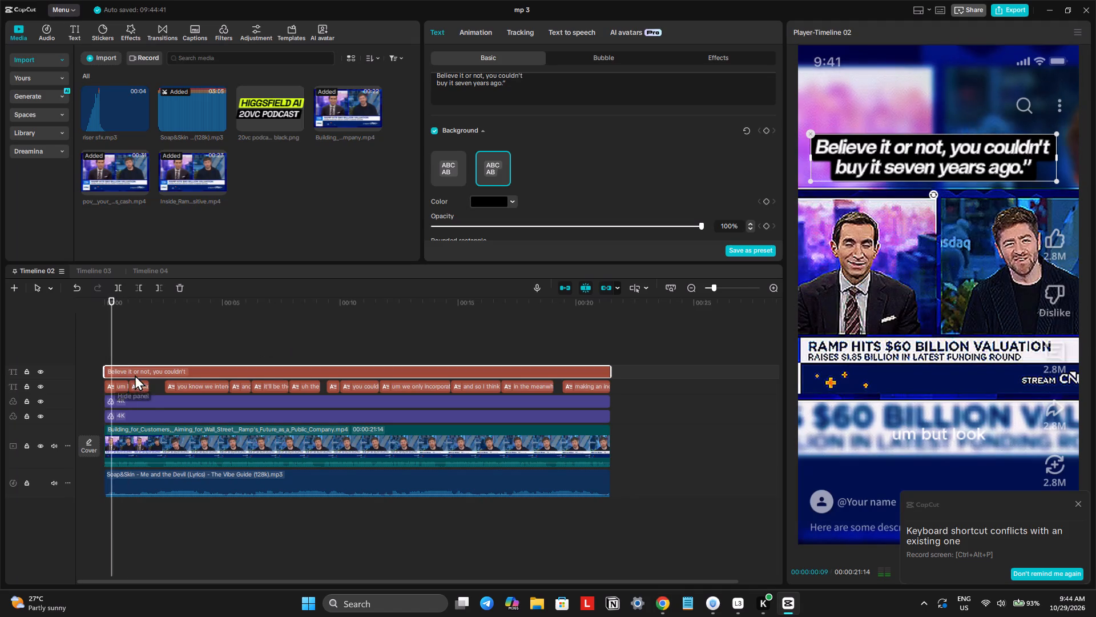
left_click(156, 442)
key("space")
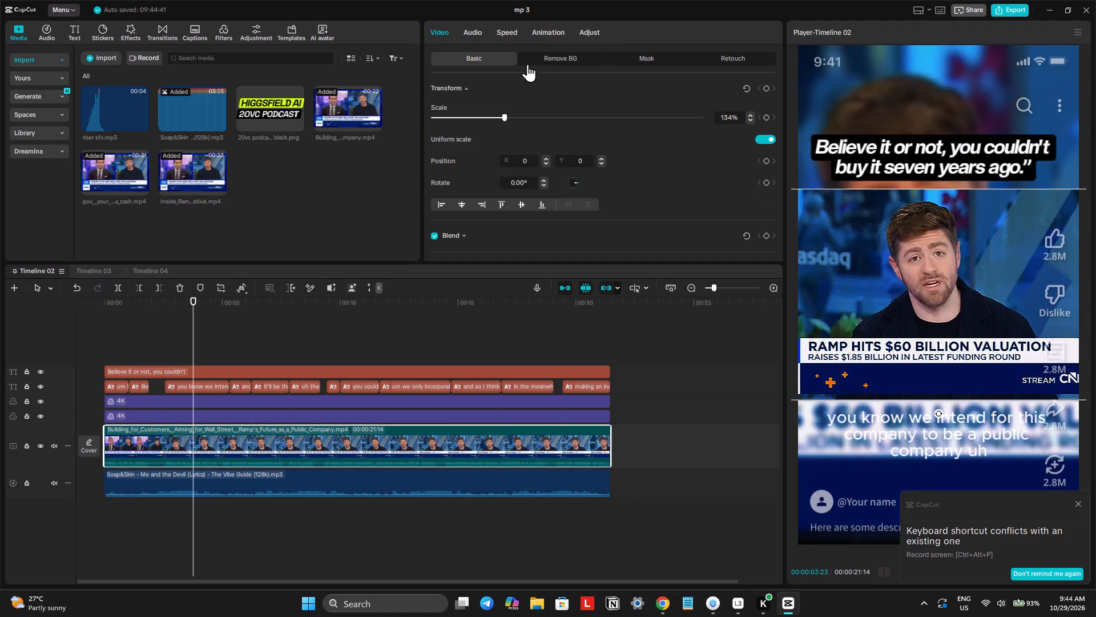
left_click(475, 35)
left_click_drag(650, 118, 656, 118)
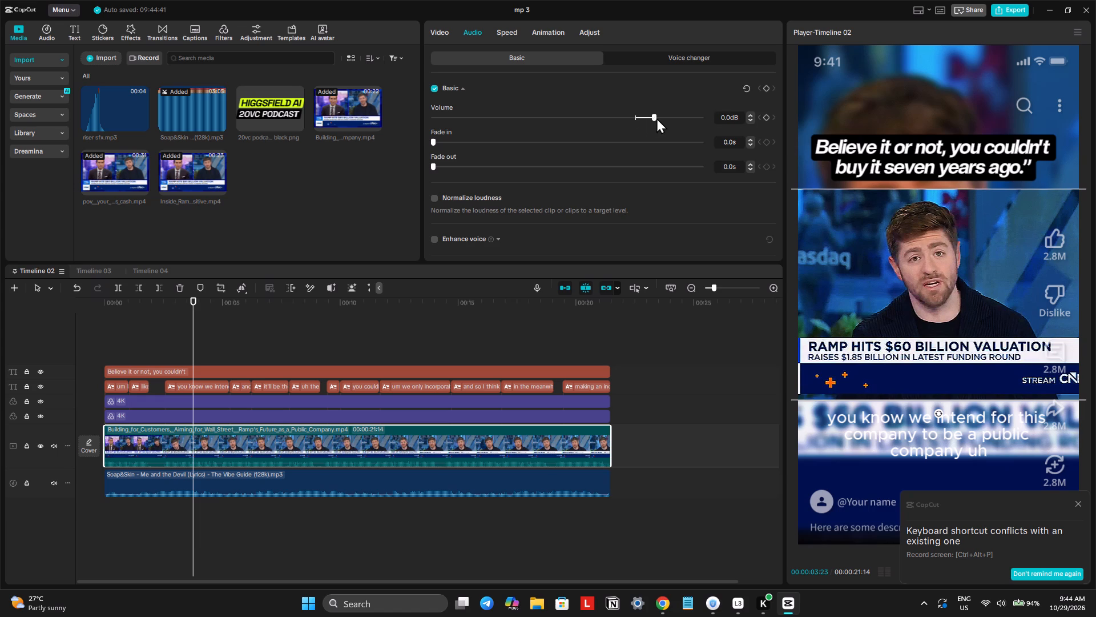
left_click_drag(656, 118, 662, 118)
key("space")
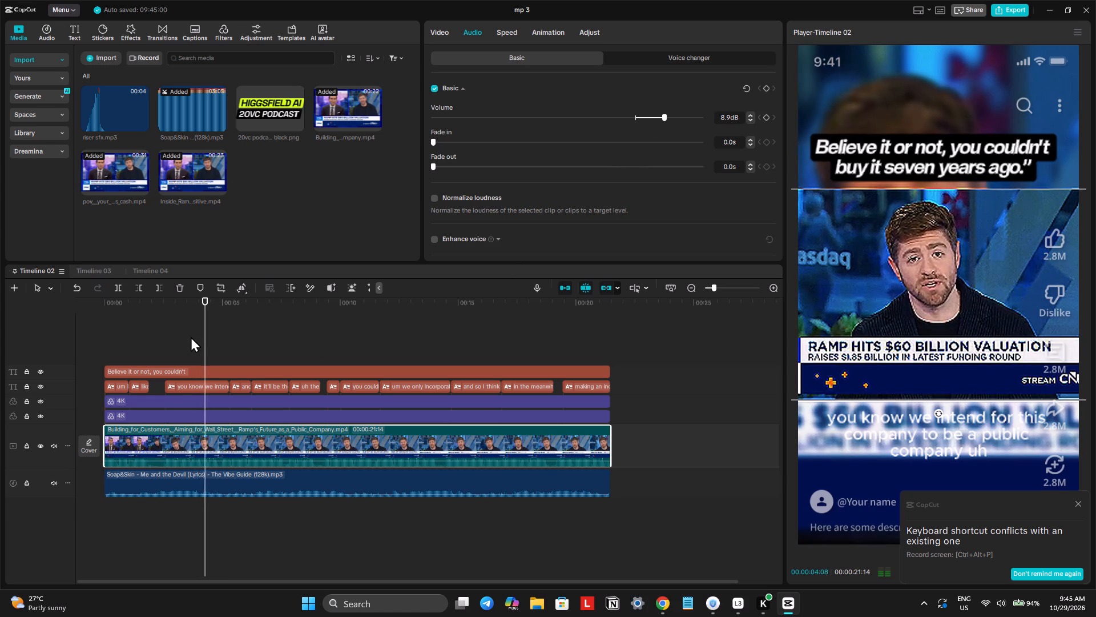
key("space")
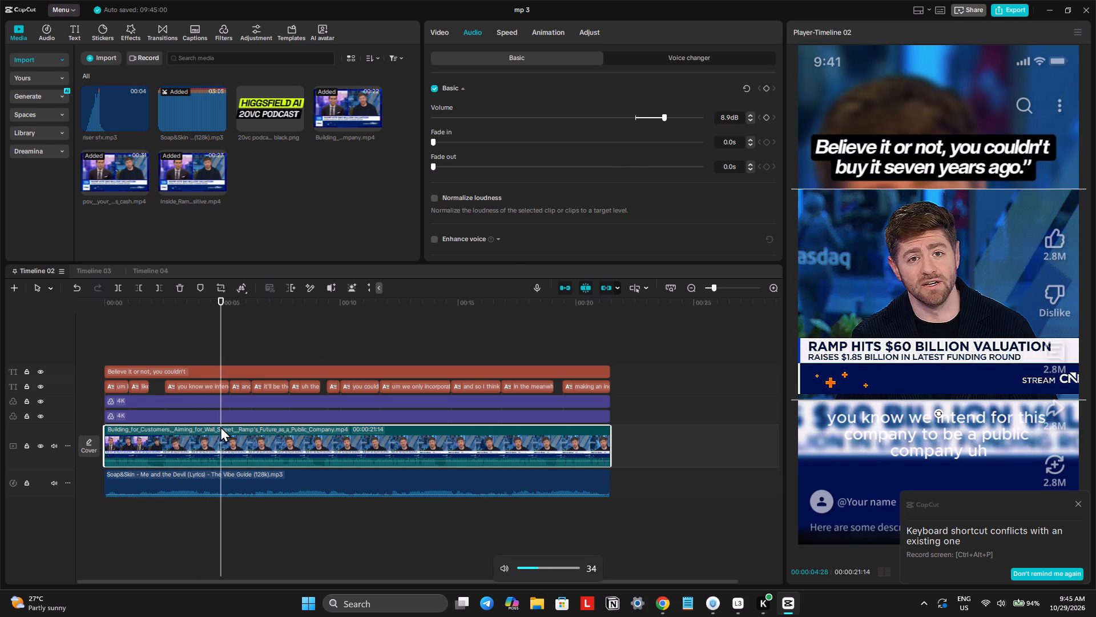
Play the short on to its end, and replay it from the start to check the audio balance.
key("space")
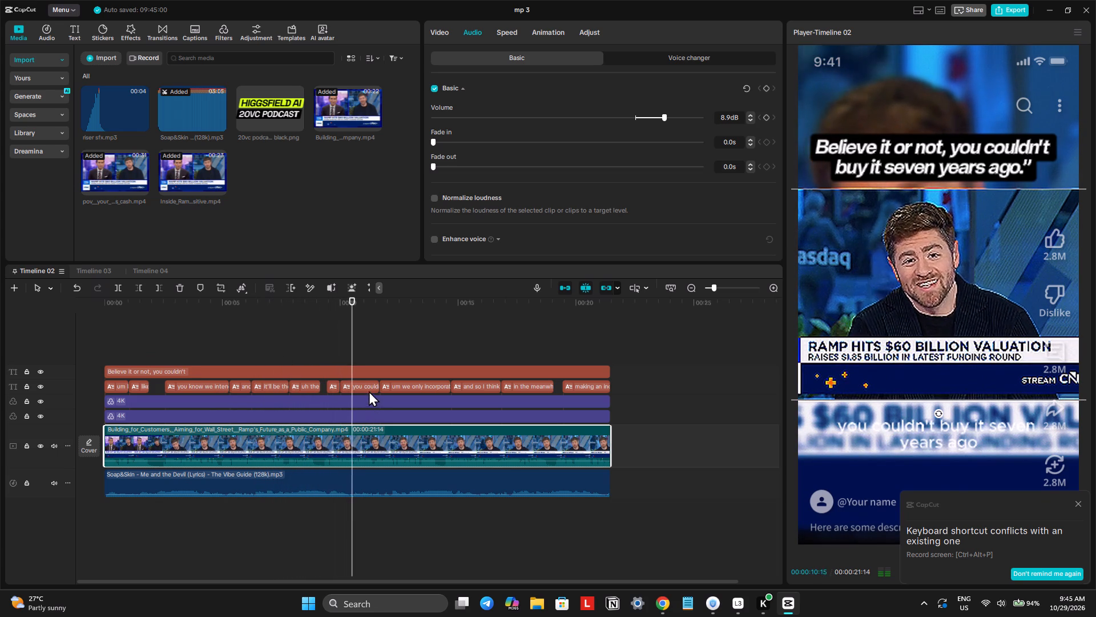
left_click(1076, 504)
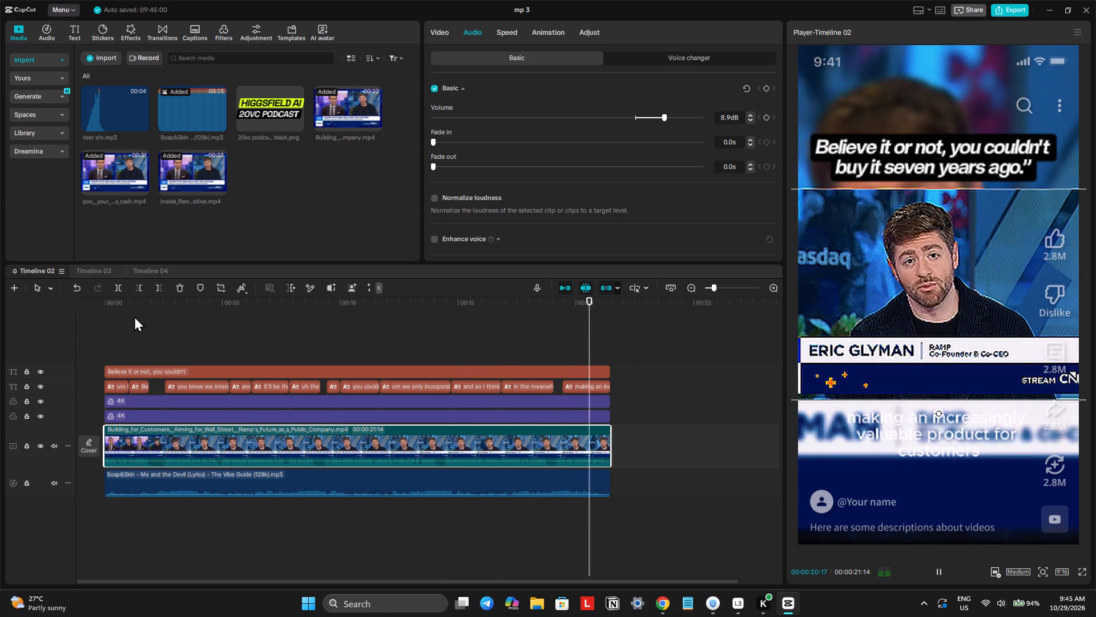
key("space")
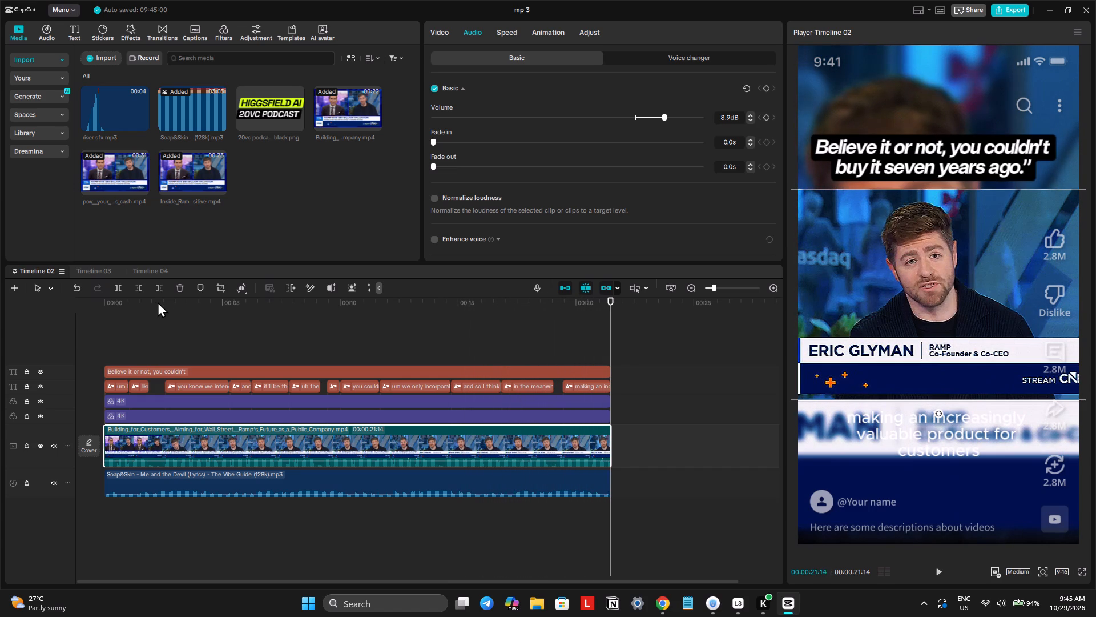
key("space")
left_click_drag(123, 308, 69, 314)
key("space")
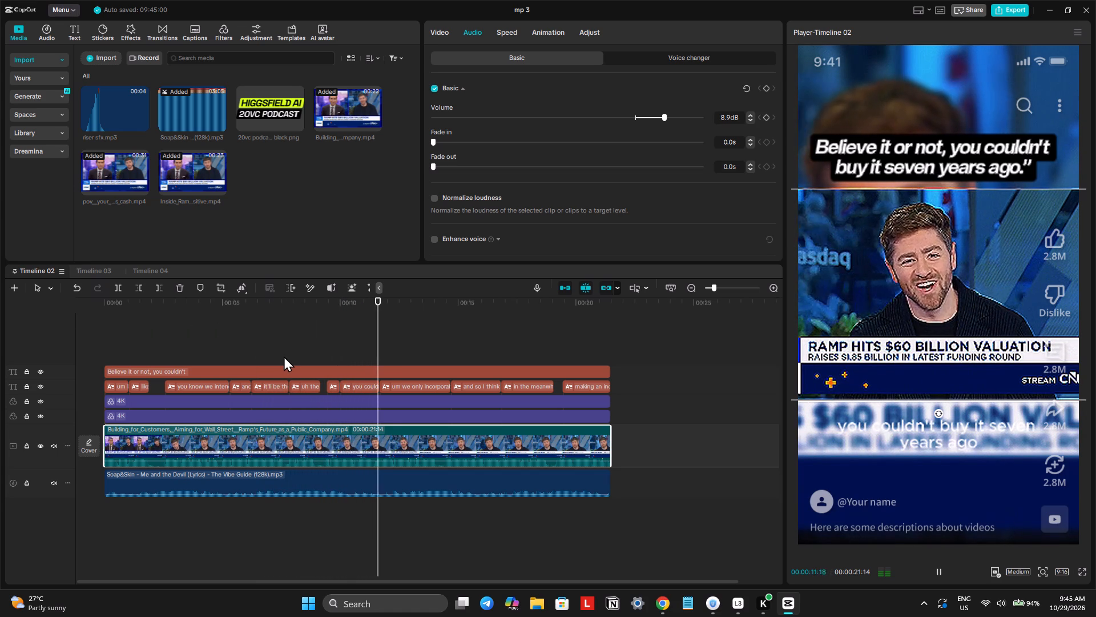
Split the main video clip at 00:00:10:00, where the line "you couldn't buy it seven years ago" begins.
left_click(318, 336)
left_click_drag(318, 336, 292, 337)
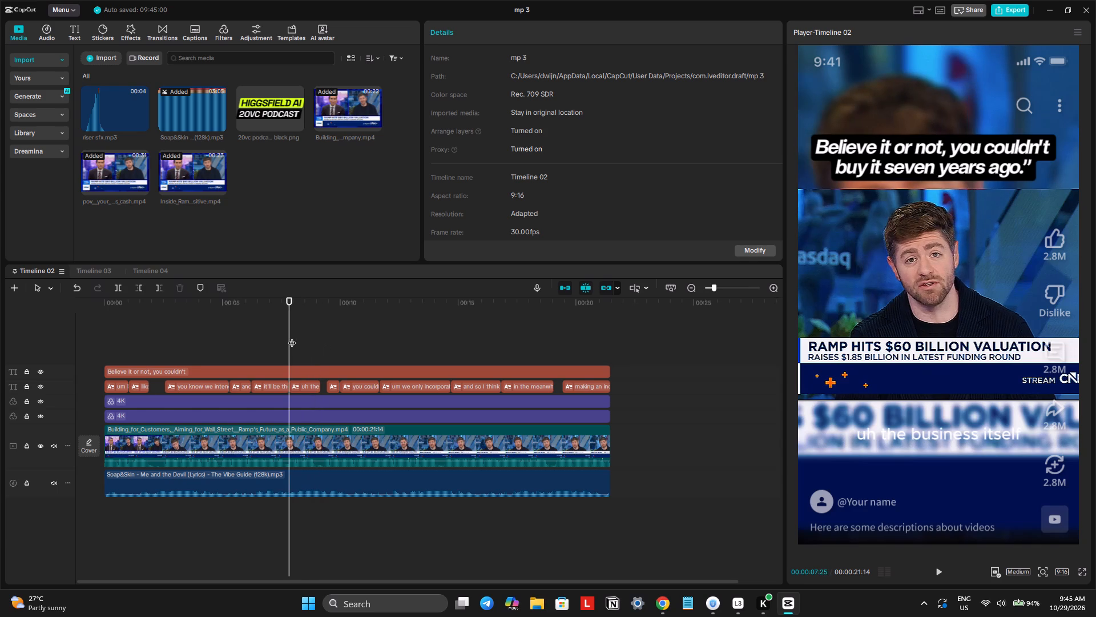
key("space")
scroll(301, 347, "up", 7, "ctrl")
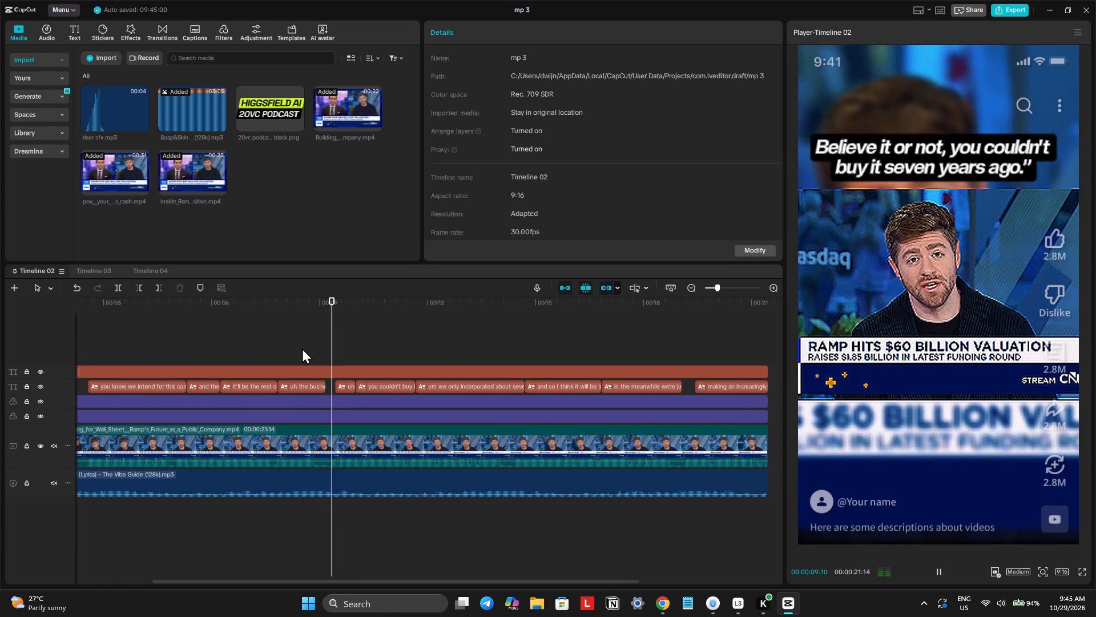
left_click(352, 338)
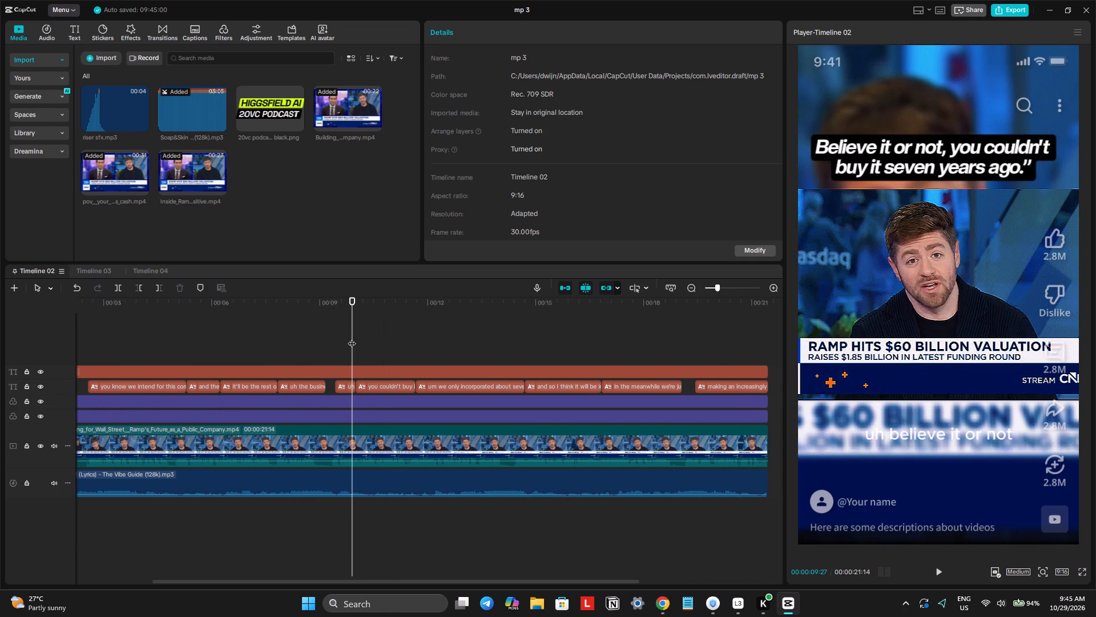
key("space")
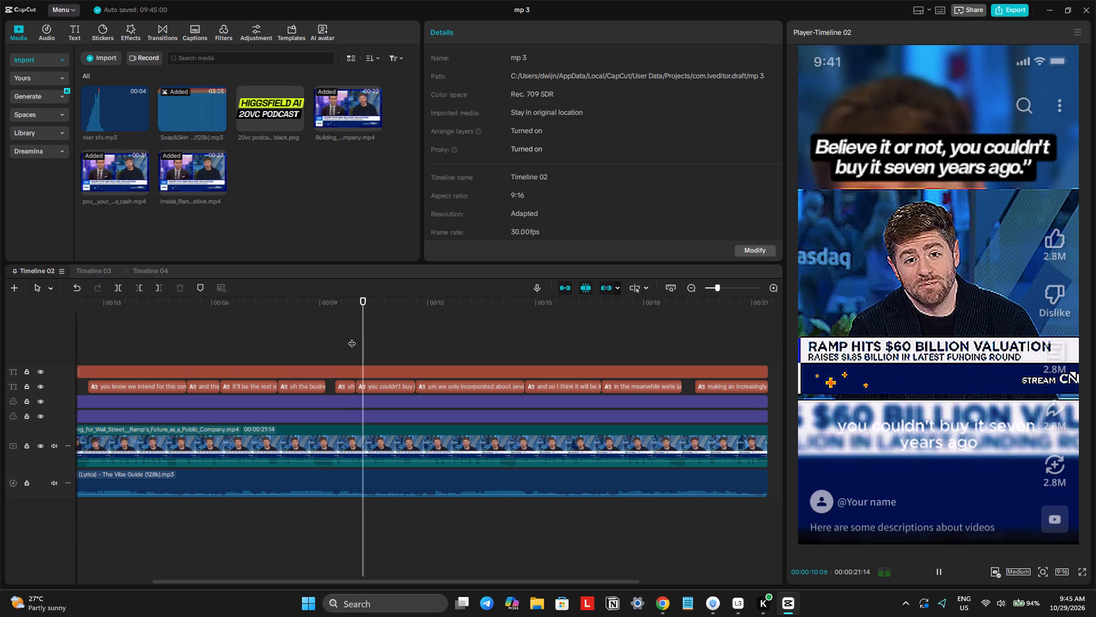
key("space")
left_click(352, 338)
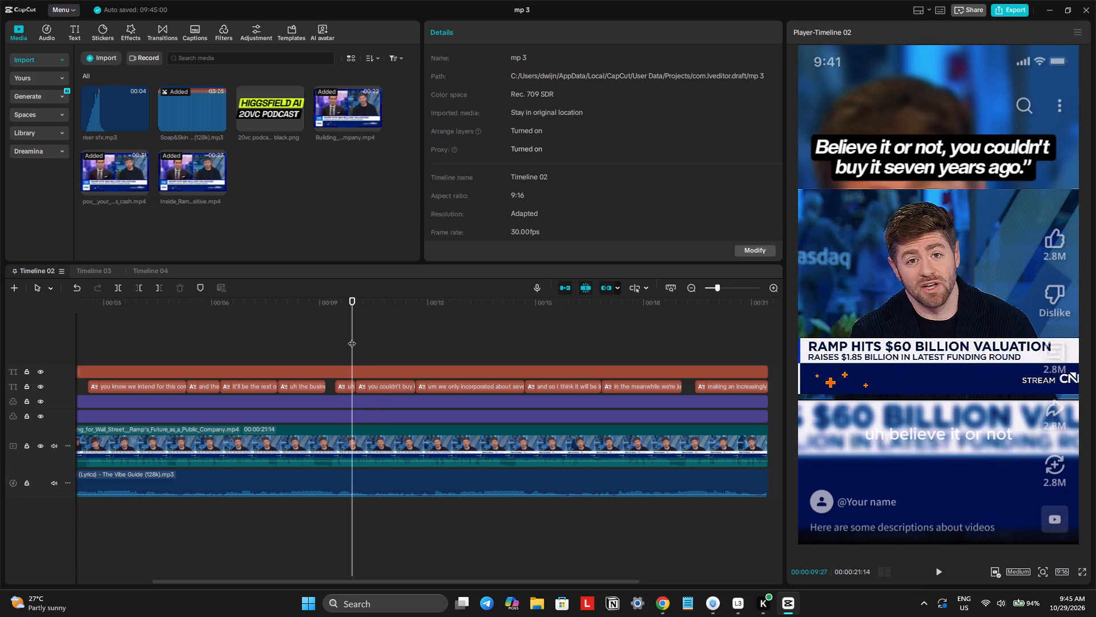
left_click(352, 338)
left_click(350, 428)
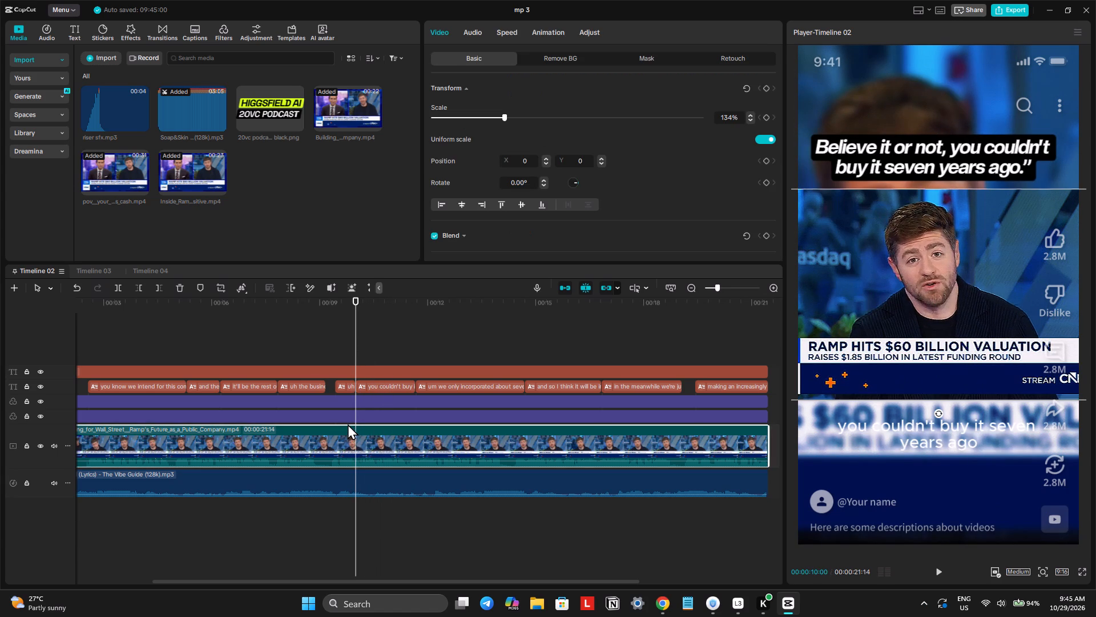
key("ctrl+b")
Split the video again at 00:00:11:19, where the line "you couldn't buy it seven years ago" ends.
key("space")
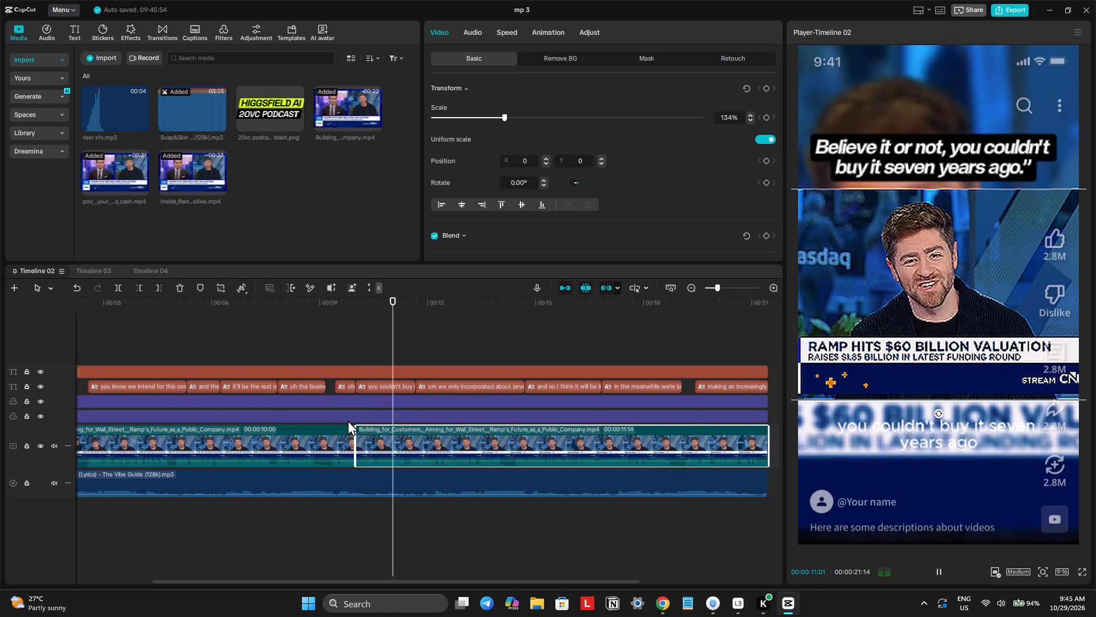
key("space")
left_click(388, 441)
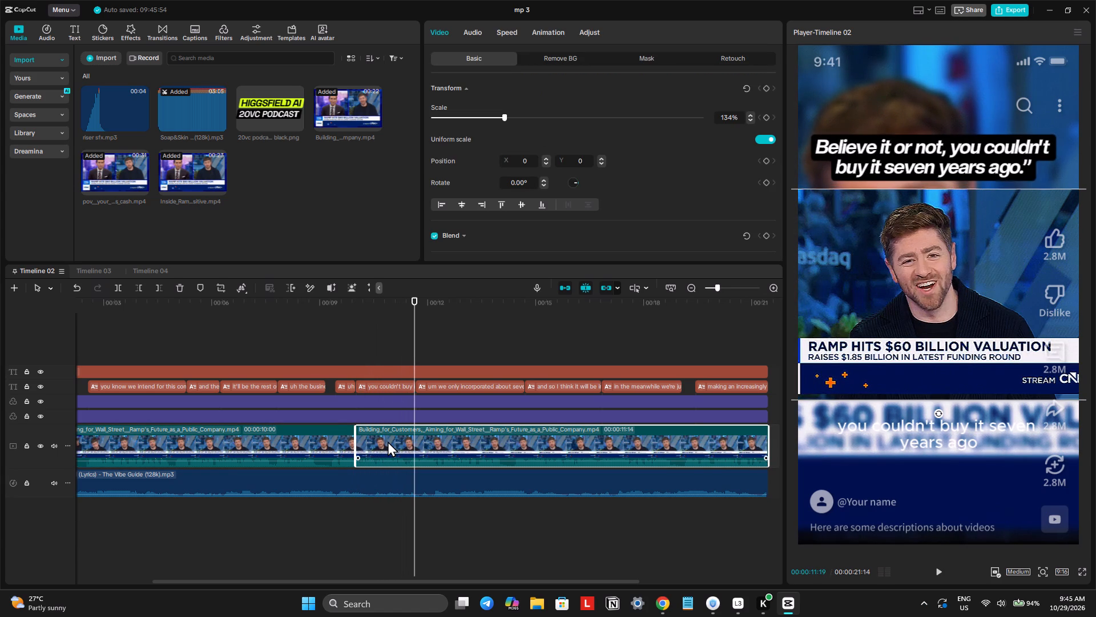
key("ctrl+b")
Duplicate the isolated "you couldn't buy it seven years ago" segment and insert the copy at the very start of the main video track.
left_click(388, 441)
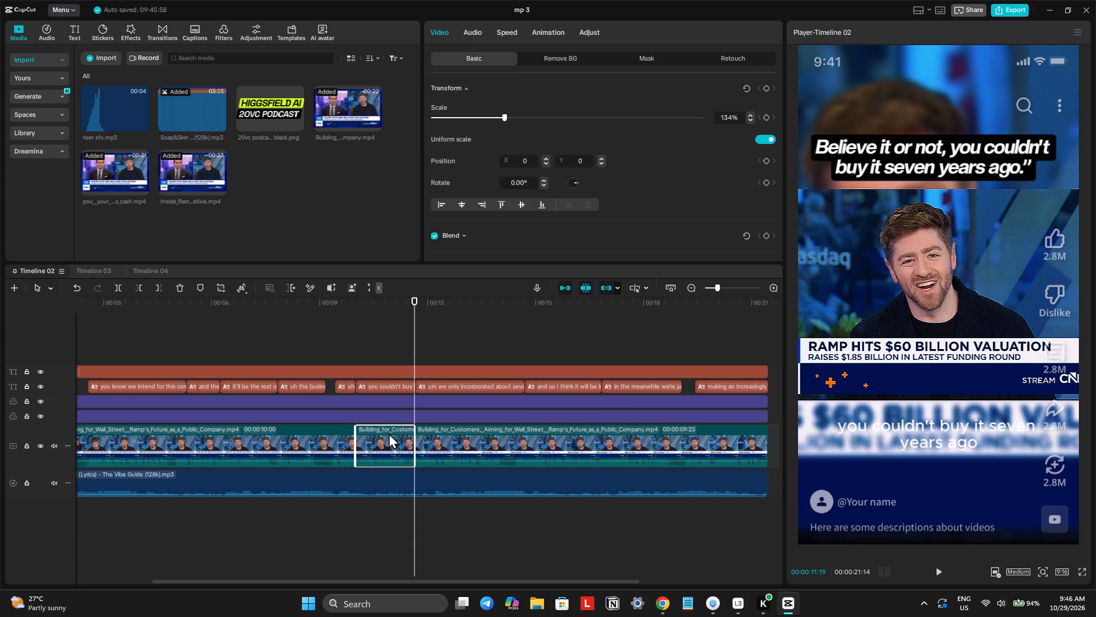
key("ctrl+c")
key("ctrl+v")
left_click_drag(431, 422, 11, 463)
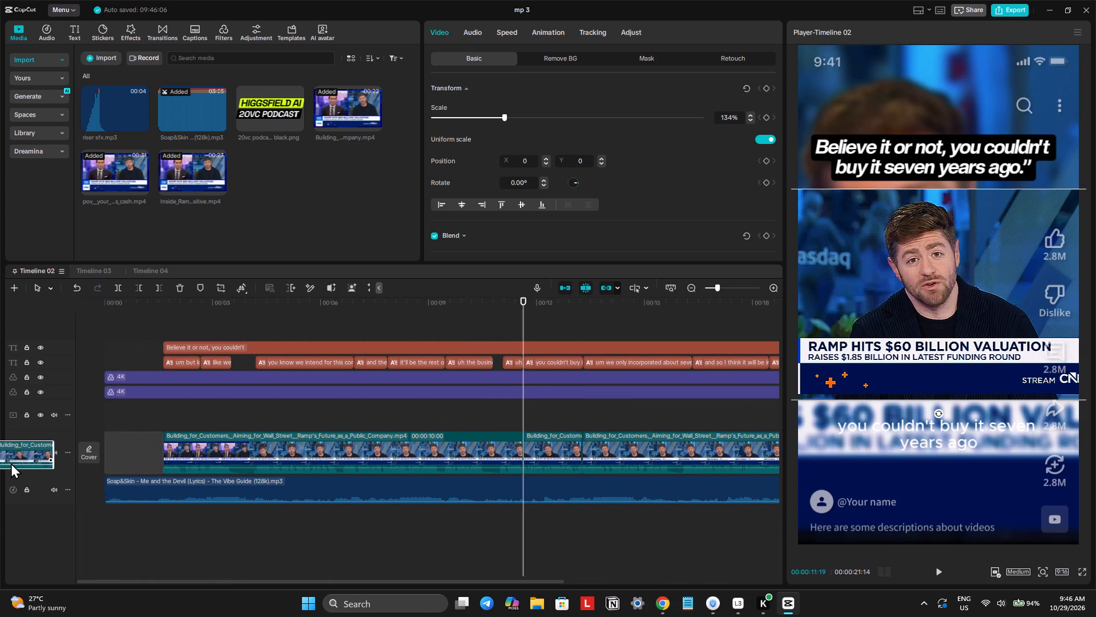
left_click_drag(11, 463, 103, 470)
Extend the start of the hook text clip back to the beginning of the timeline so it covers the inserted opening segment.
left_click(168, 378)
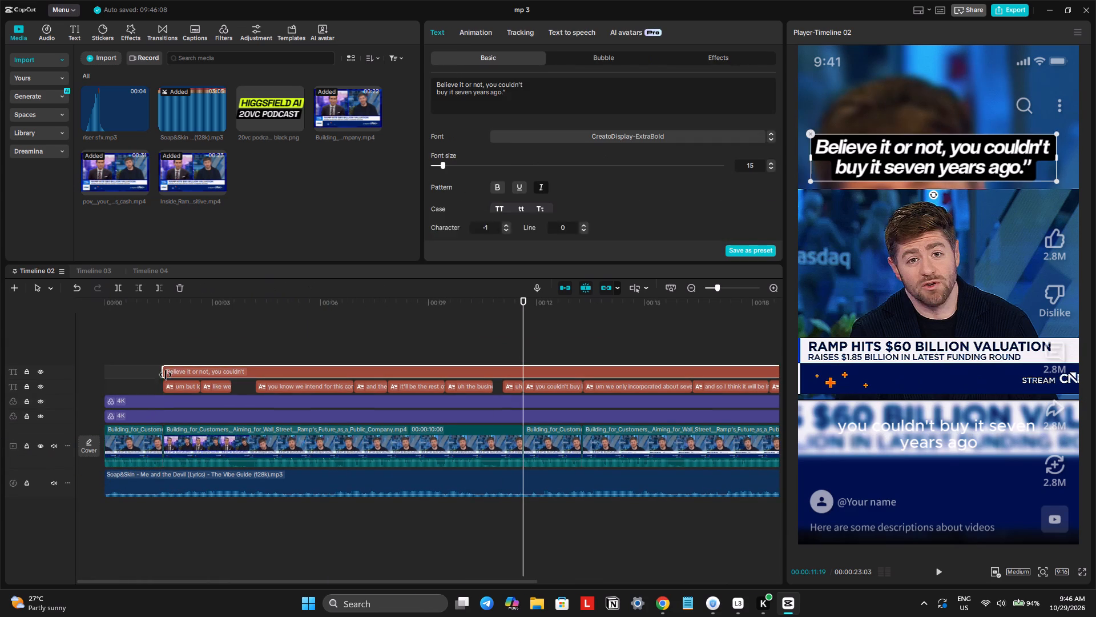
left_click_drag(160, 371, 107, 378)
left_click(174, 375)
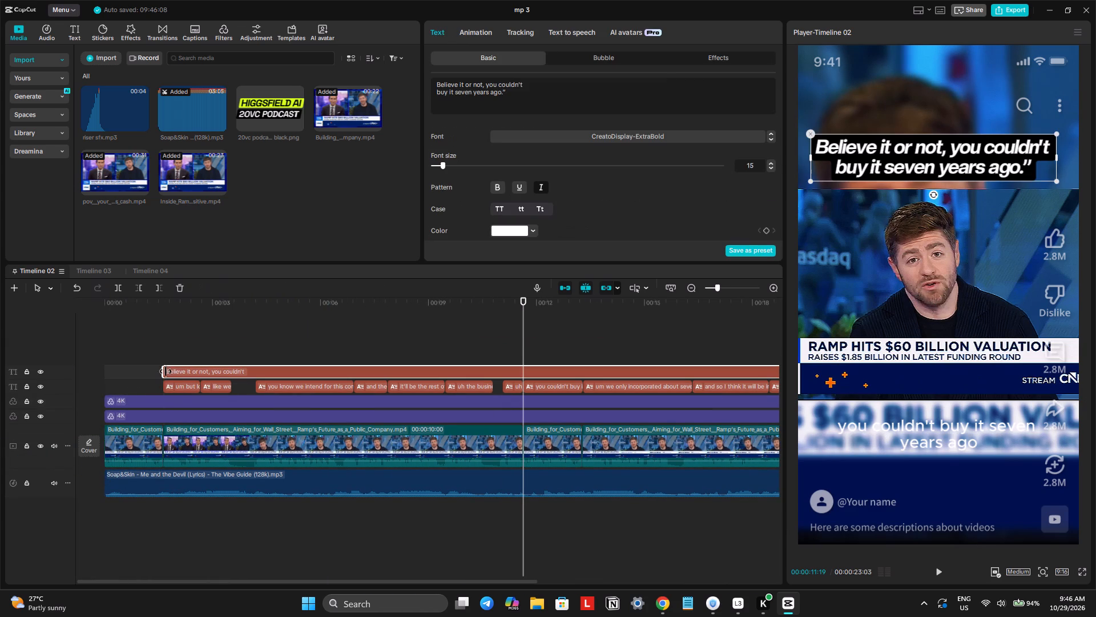
left_click_drag(160, 369, 148, 365)
left_click(165, 370)
left_click_drag(160, 370, 158, 370)
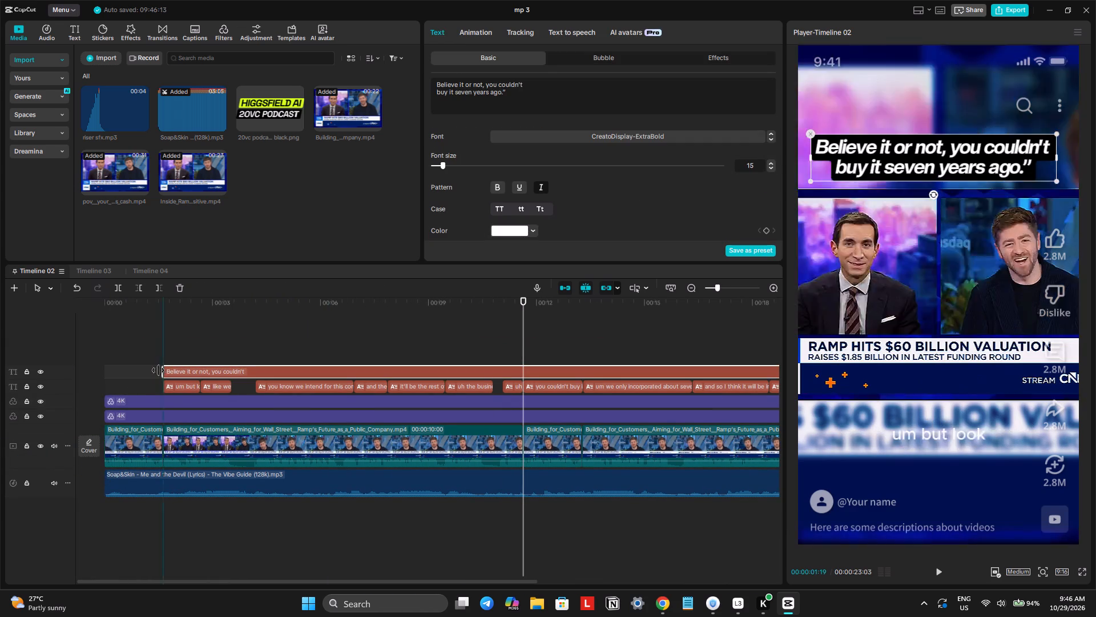
left_click_drag(158, 370, 58, 370)
Add the favorite transition Overheated Film 2 between the opening segment and the following clip, and set its duration to 0.4 s.
double_click(165, 29)
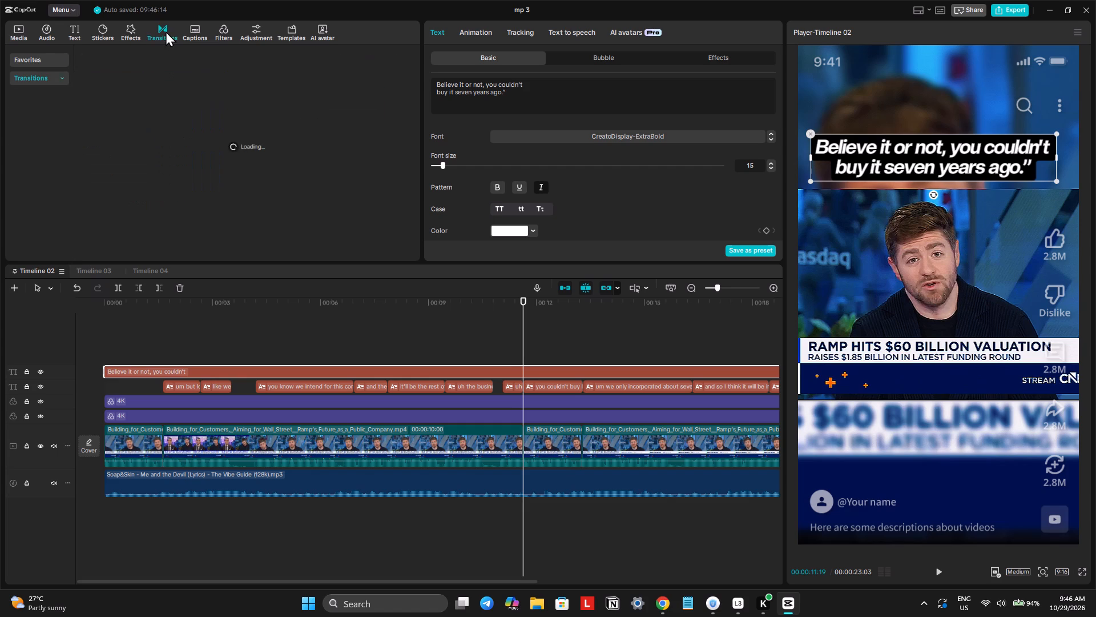
double_click(57, 64)
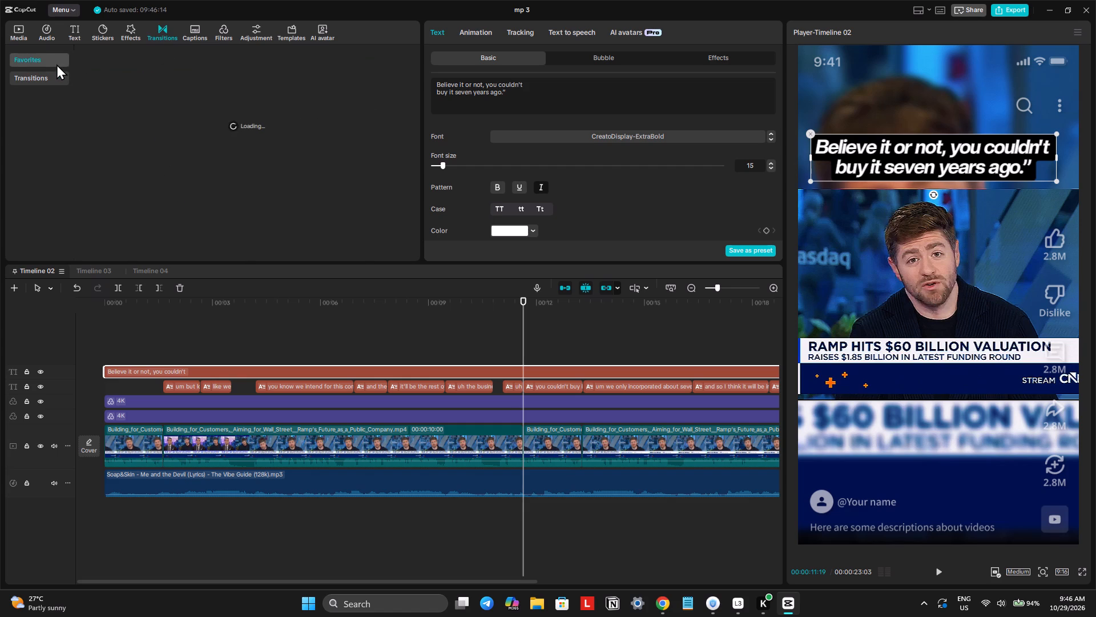
left_click(40, 76)
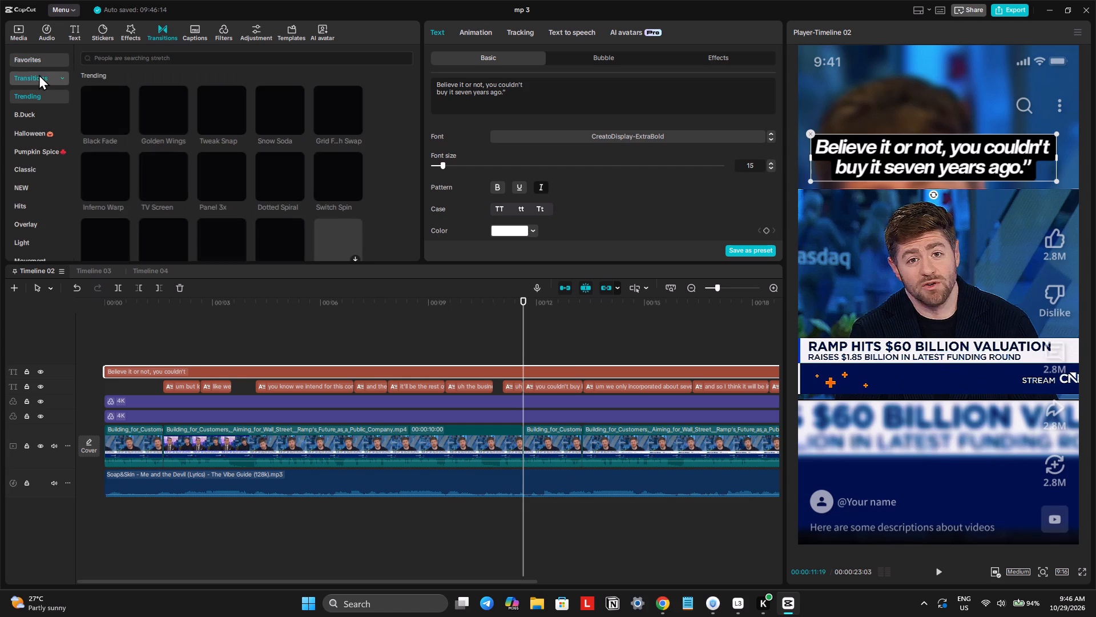
double_click(35, 49)
double_click(33, 57)
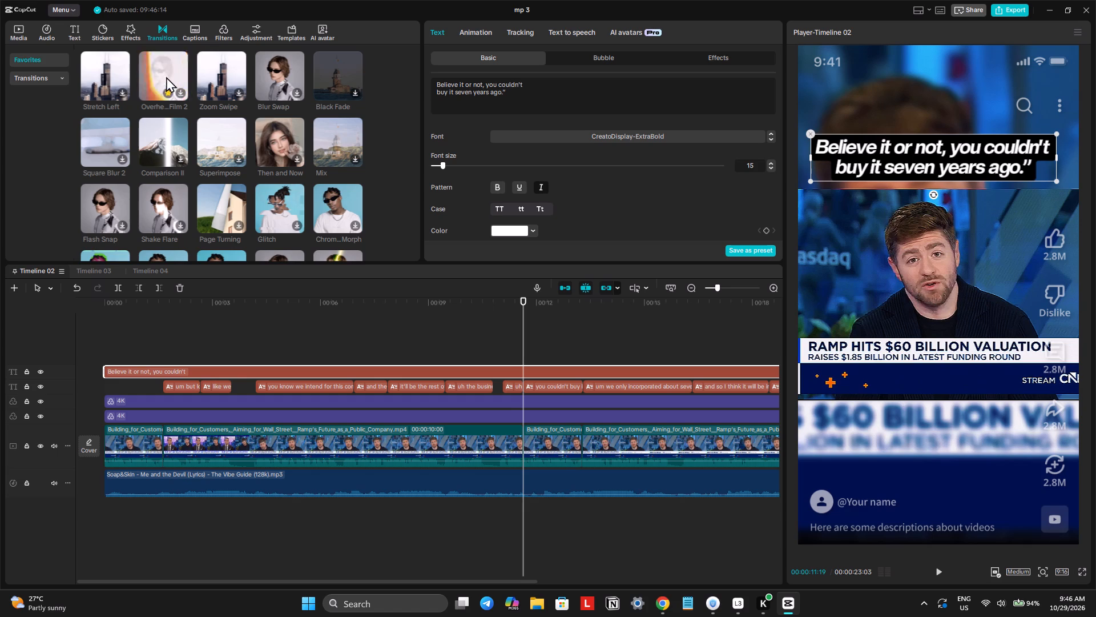
left_click_drag(165, 71, 148, 432)
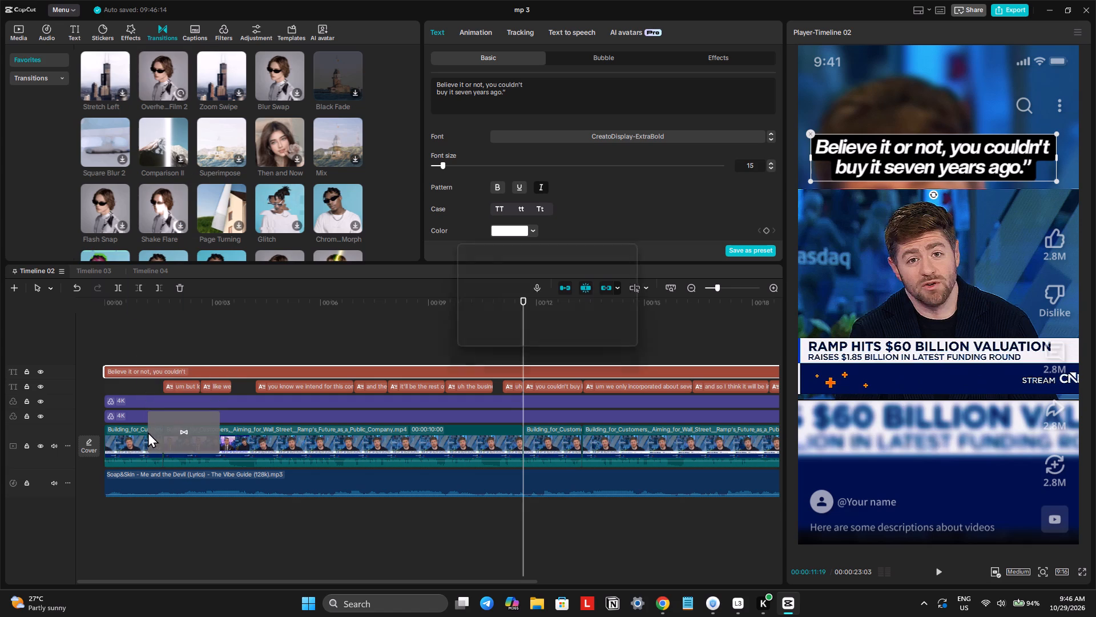
left_click(593, 327)
left_click_drag(612, 113, 612, 113)
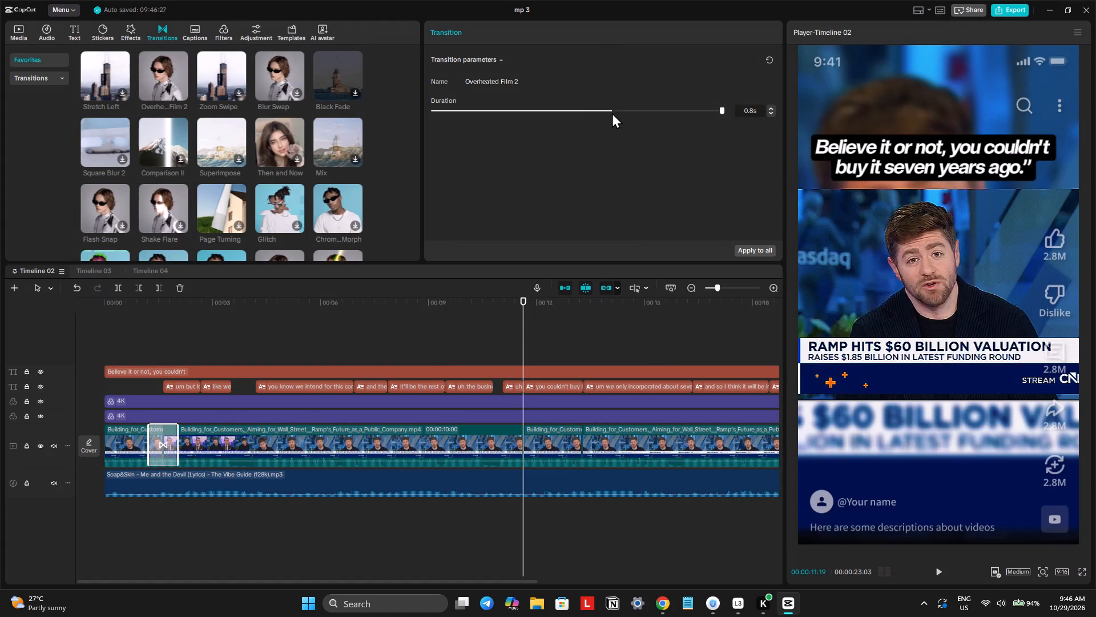
left_click_drag(612, 113, 574, 130)
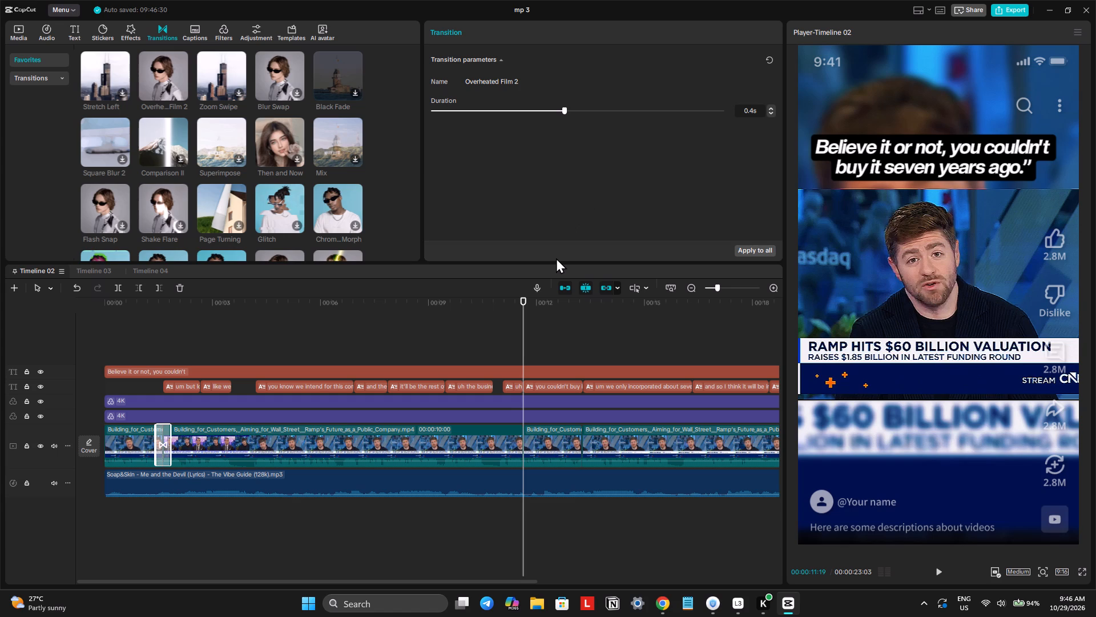
Return the playhead to the start of the timeline to check the new opening.
left_click(158, 323)
left_click_drag(158, 323, 103, 335)
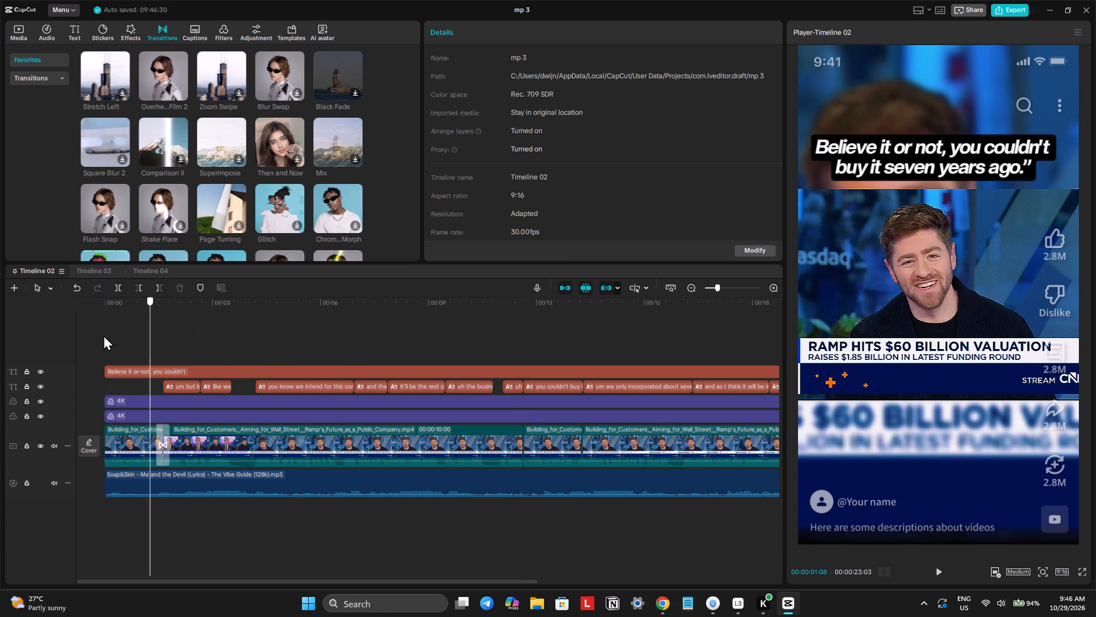
left_click_drag(103, 335, 93, 336)
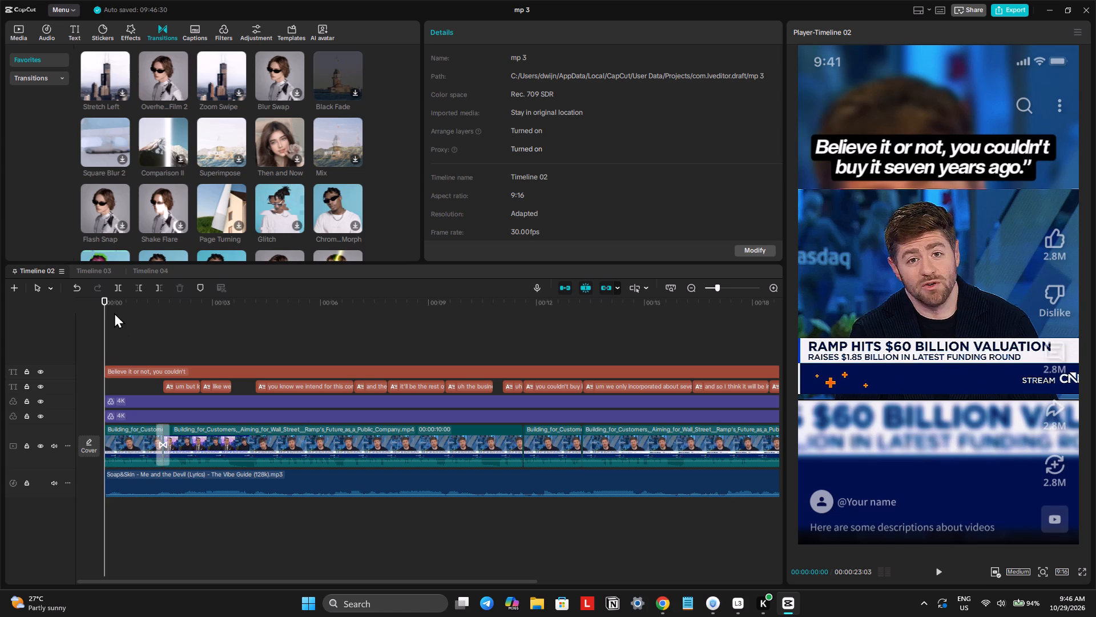
left_click_drag(114, 312, 98, 315)
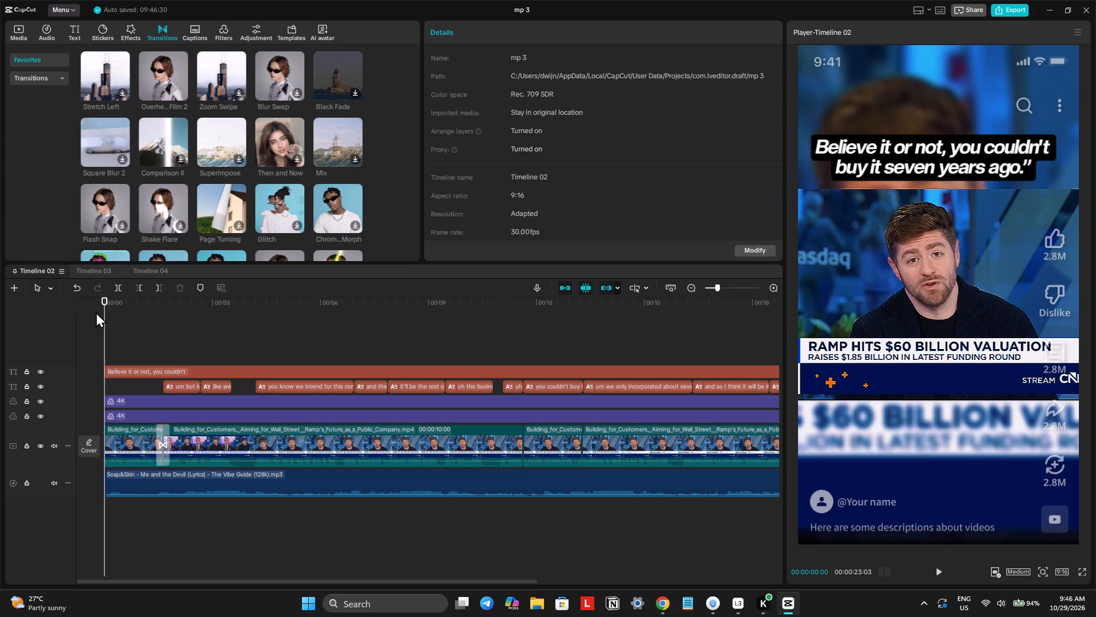
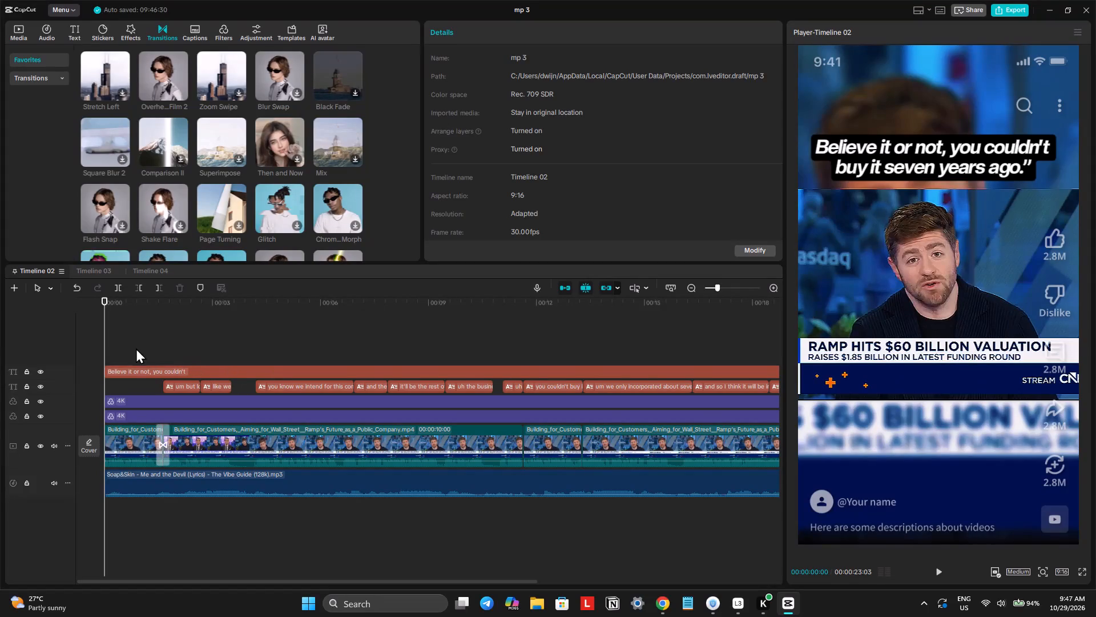
Play the opening segment through the transition to check it.
key("space")
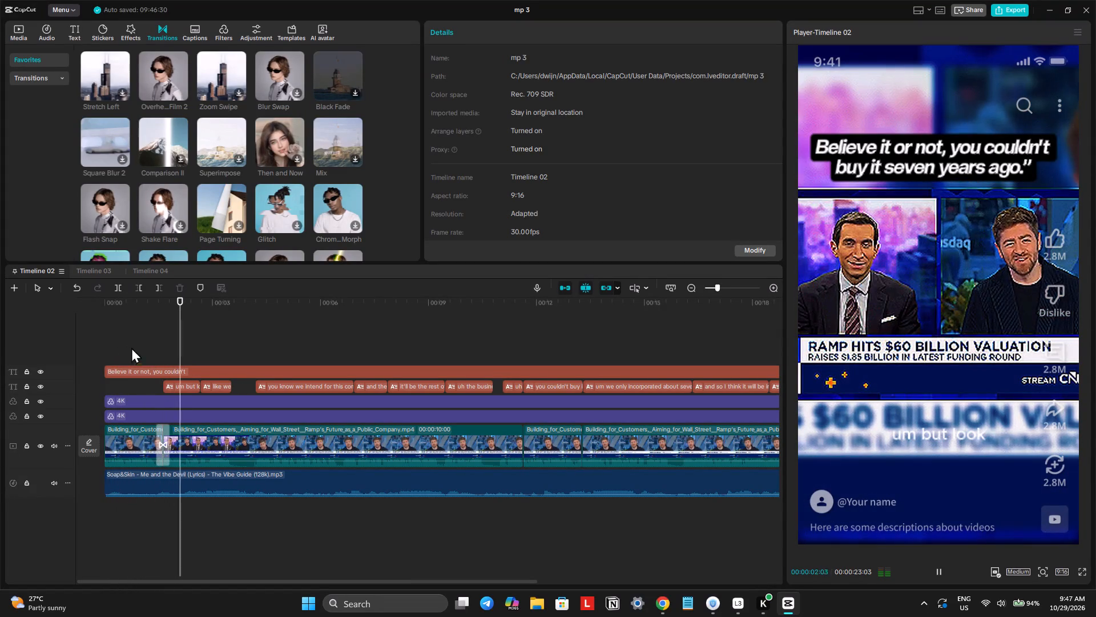
key("space")
Move the hook text clip to the track directly below the captions, fitting the whole edit in the timeline.
left_click(670, 284)
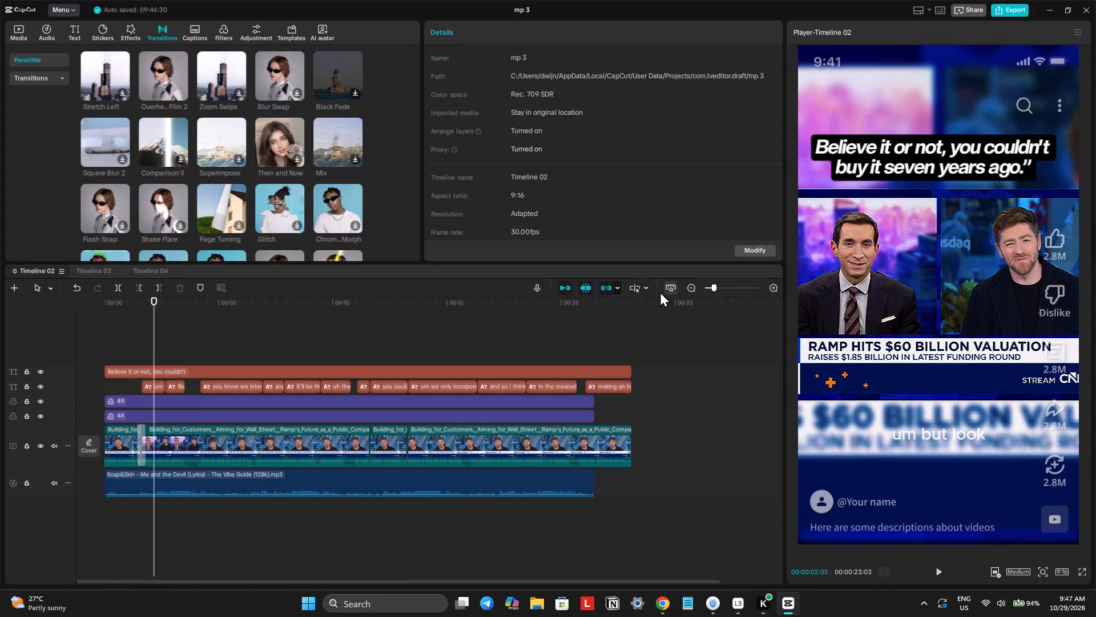
left_click(227, 367)
left_click_drag(227, 367, 229, 386)
left_click_drag(231, 371, 216, 400)
Select all caption clips and style them with the CreatoDisplay-ExtraBold font, character spacing -1 and italic.
left_click_drag(143, 349, 421, 369)
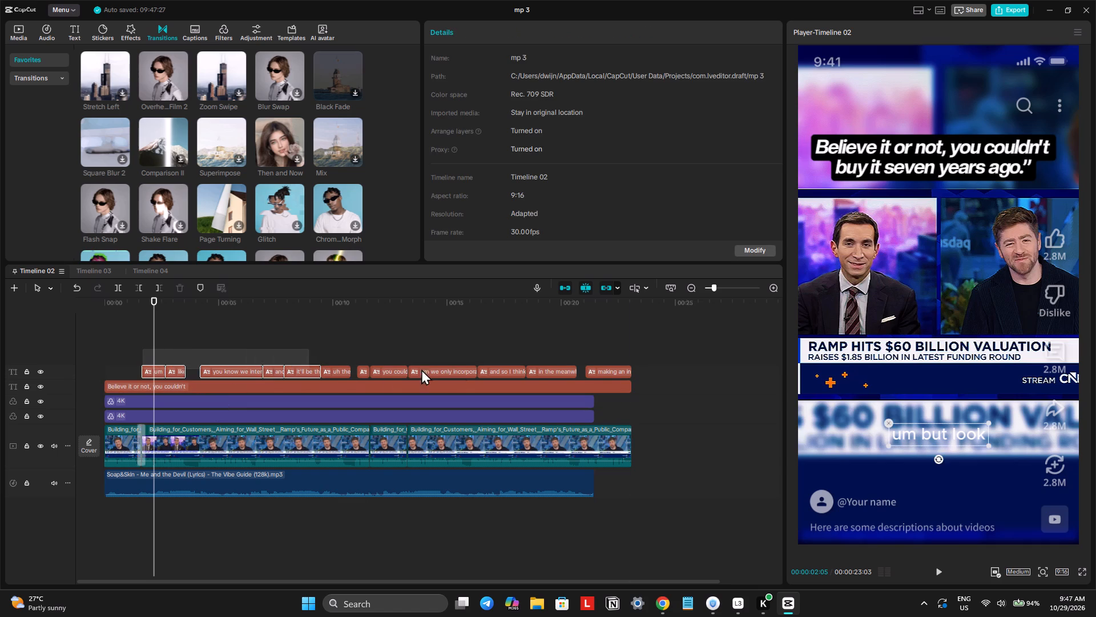
left_click_drag(421, 369, 631, 372)
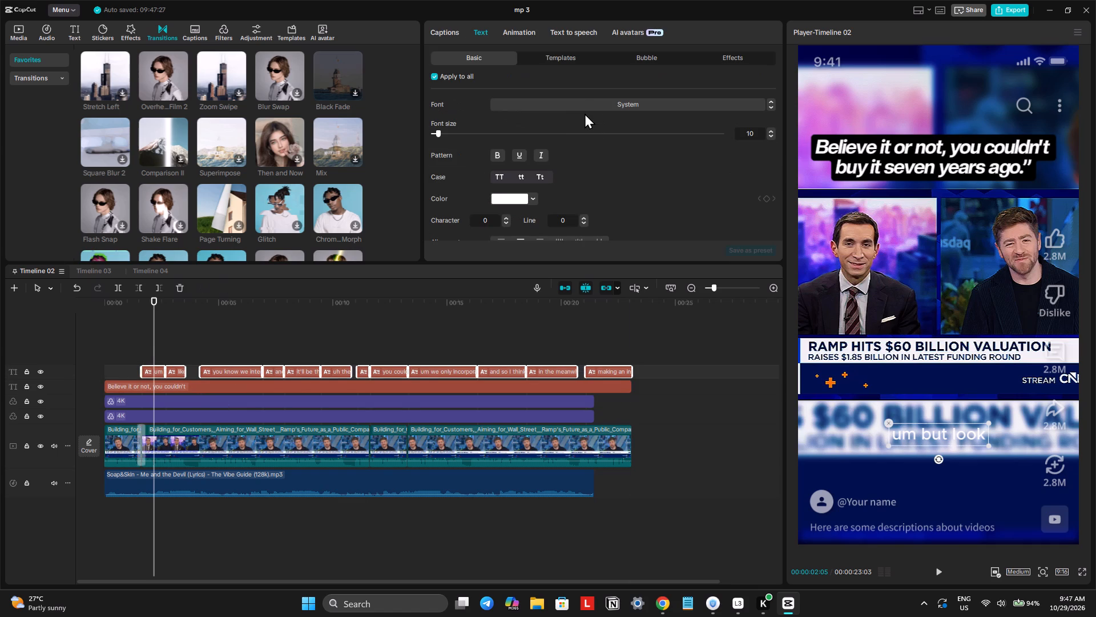
left_click(585, 102)
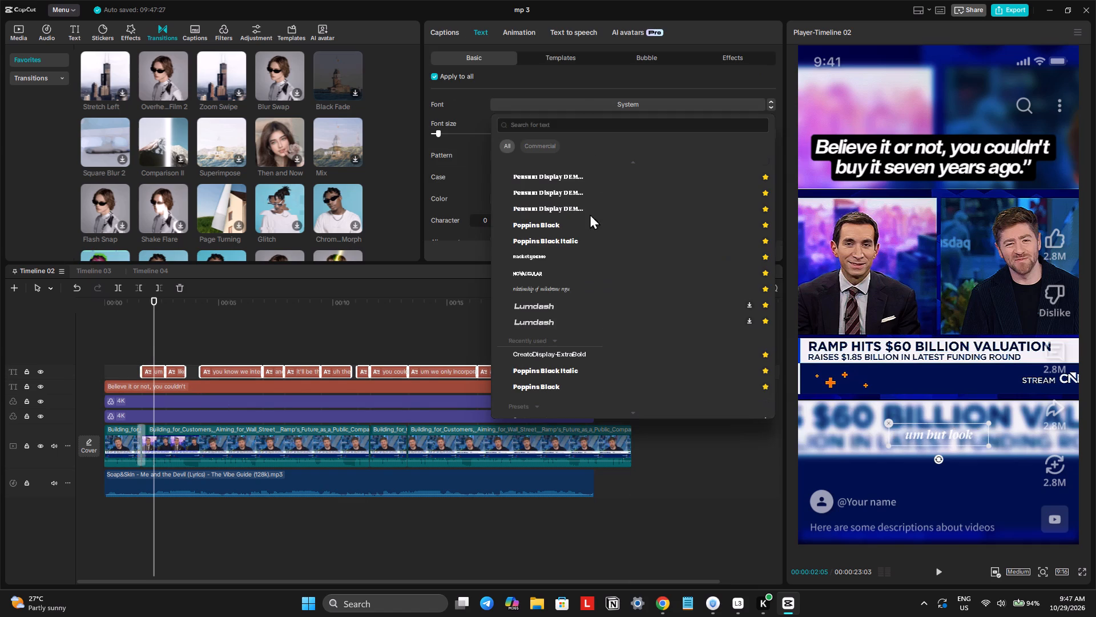
left_click(563, 351)
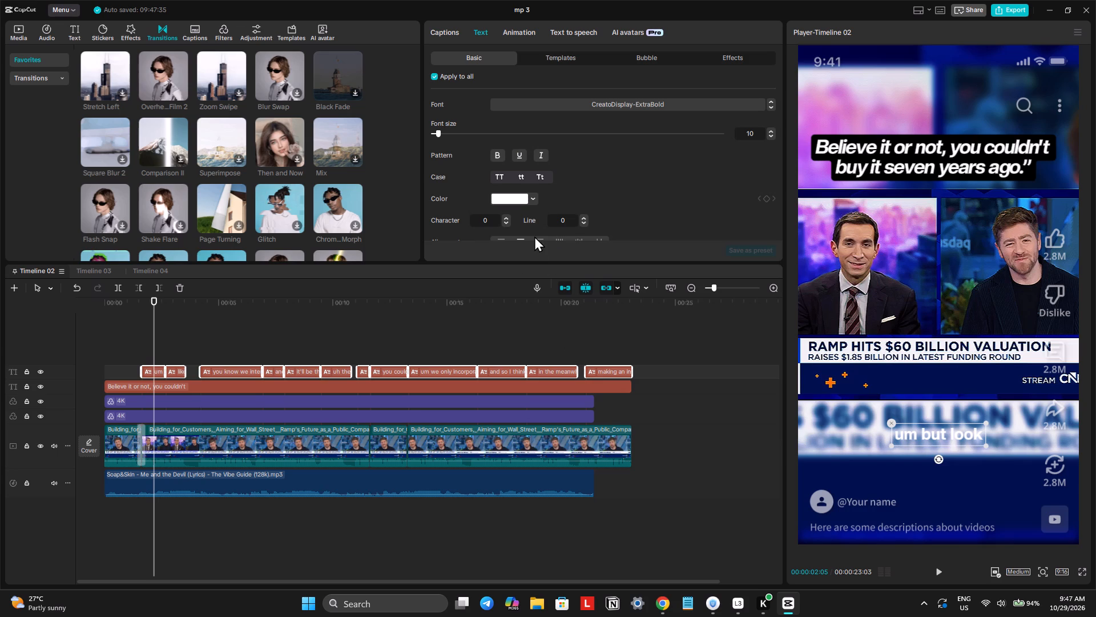
scroll(534, 230, "down", 2)
left_click(505, 203)
scroll(505, 203, "down", 1)
scroll(541, 155, "down", 1)
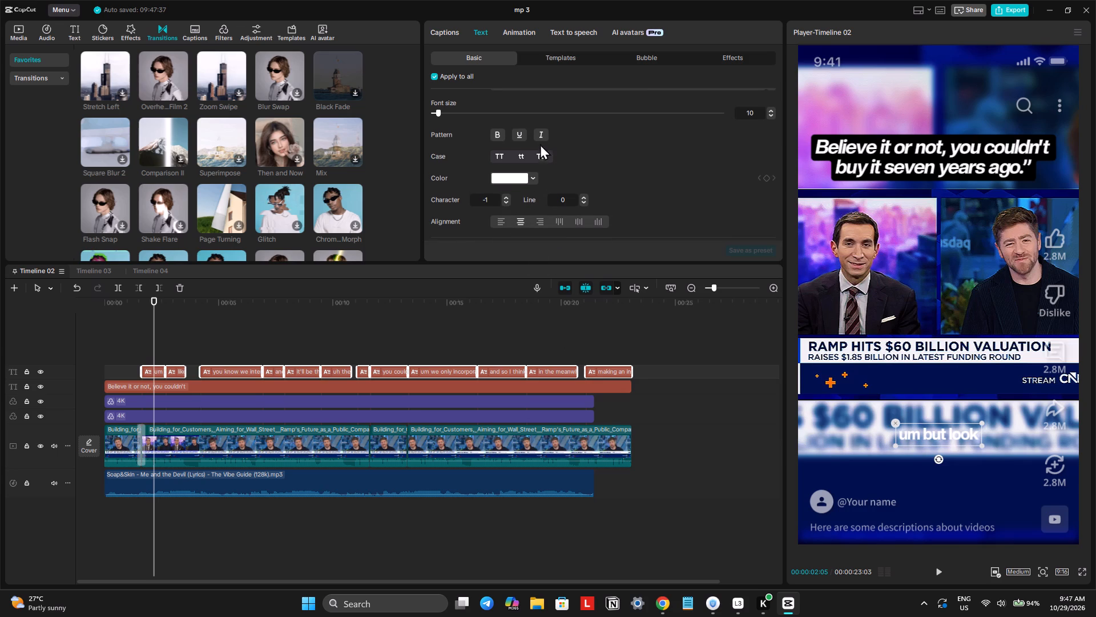
scroll(540, 141, "down", 1)
left_click(540, 137)
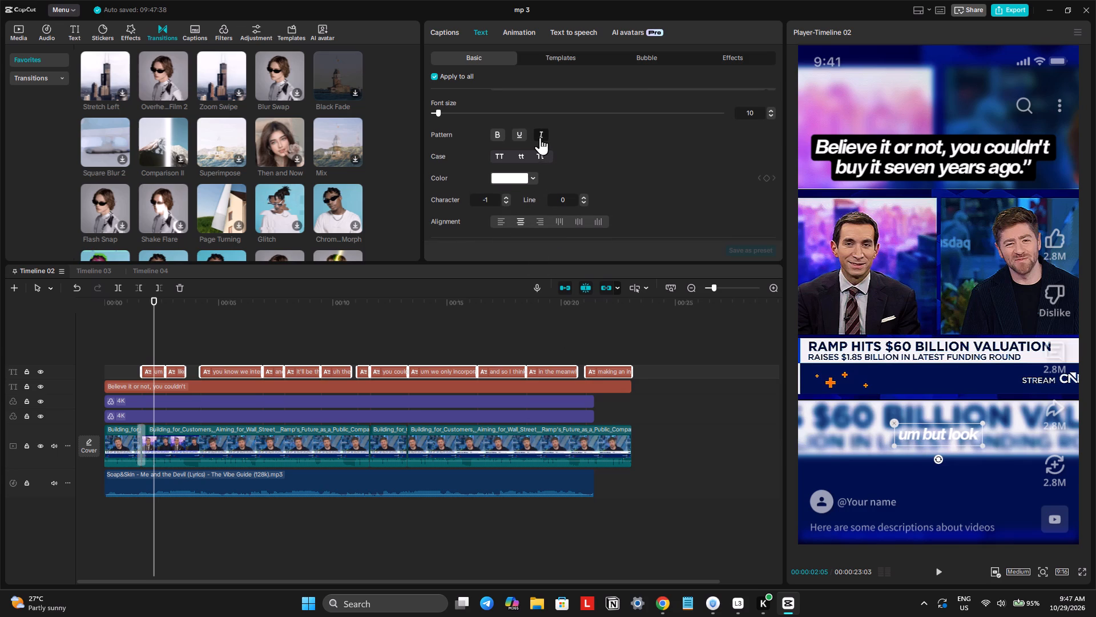
Turn on a black shadow for all the captions with 58% blurriness and reduced opacity.
scroll(540, 137, "down", 4)
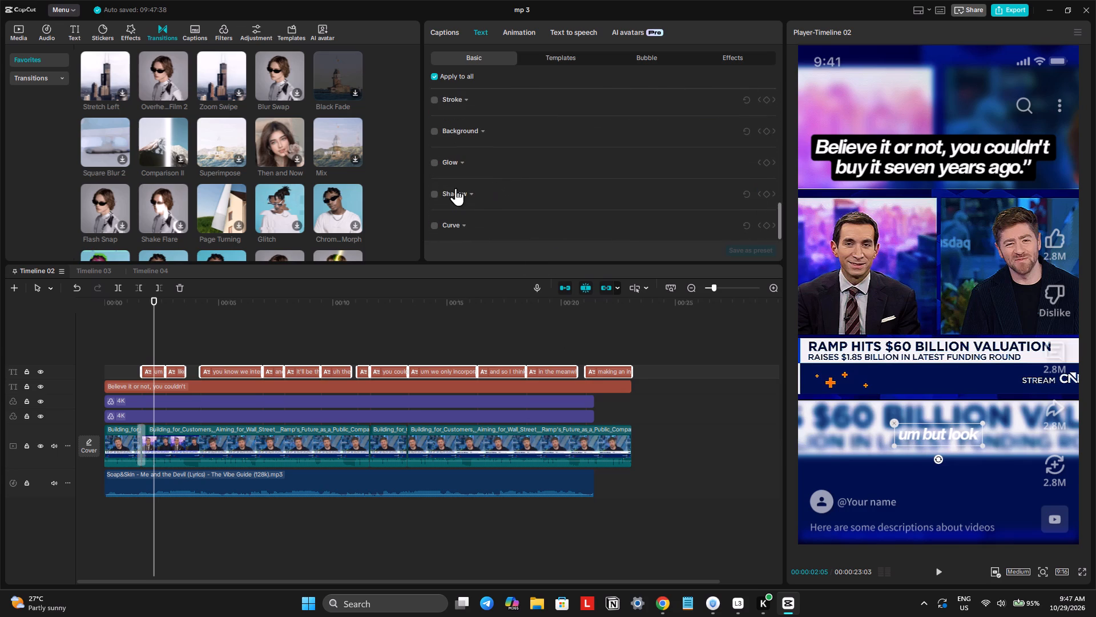
left_click(436, 195)
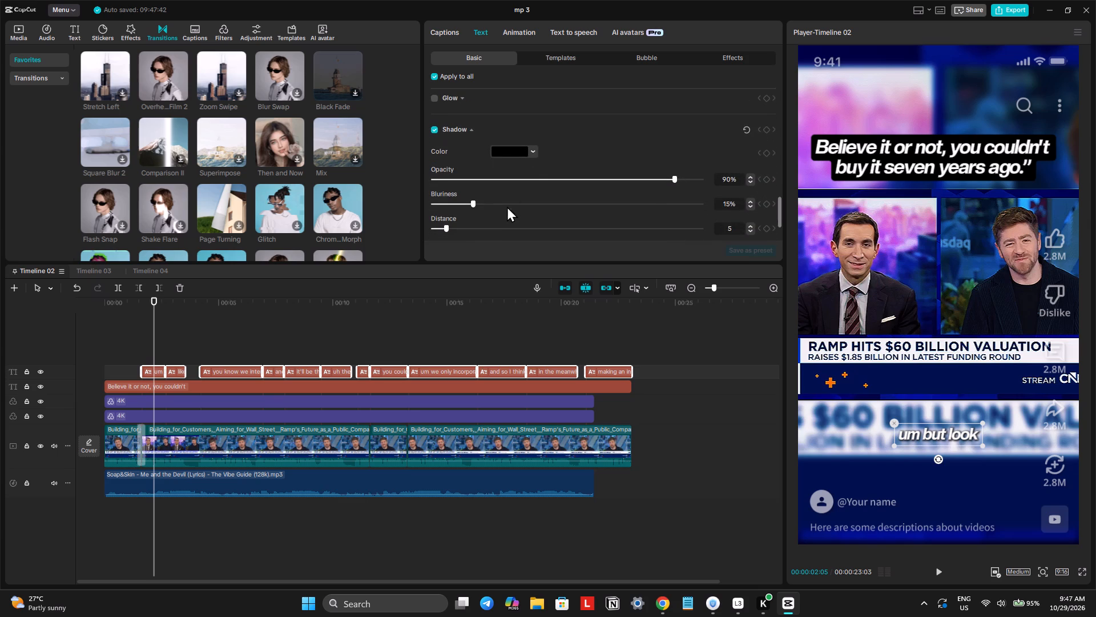
left_click_drag(514, 201, 589, 202)
left_click_drag(648, 178, 647, 178)
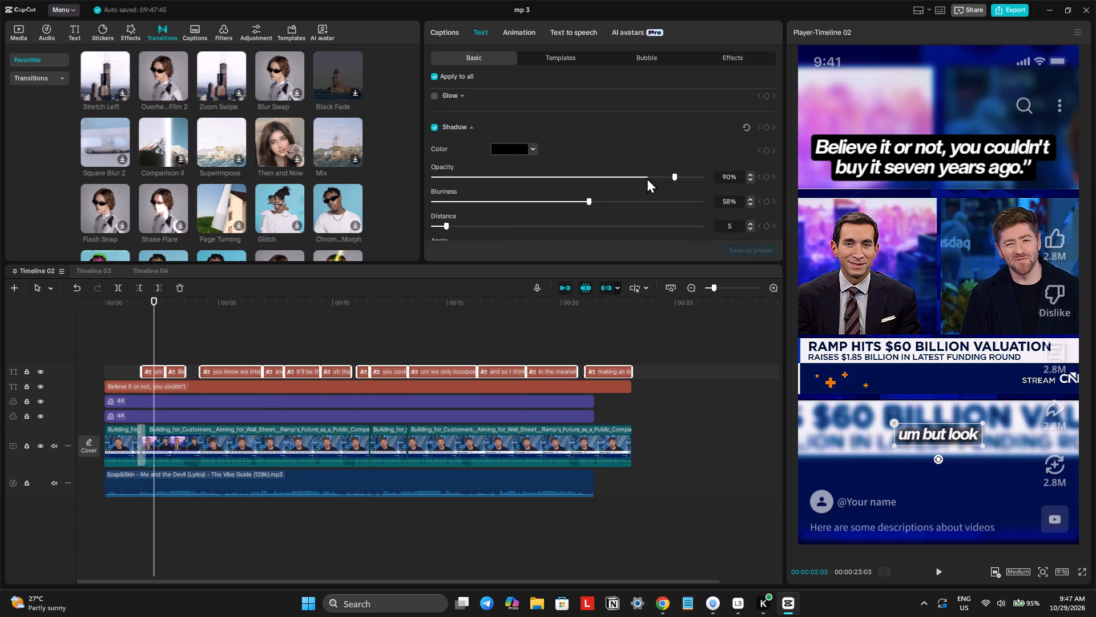
left_click_drag(647, 178, 600, 181)
Apply the favorite caption animation Switch to all the selected captions.
left_click(526, 31)
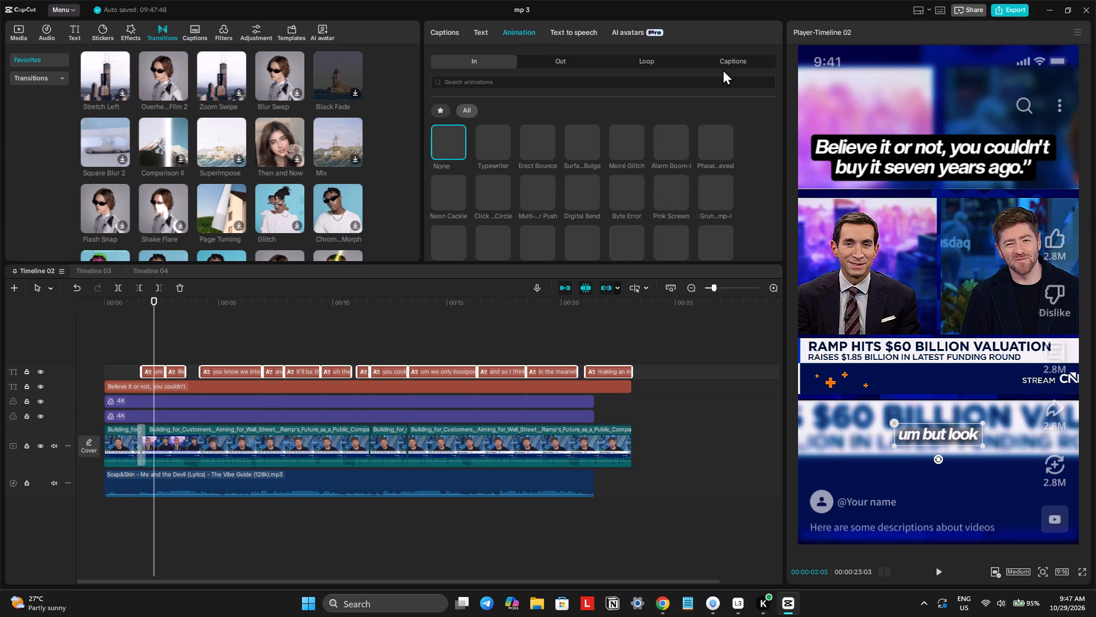
left_click(723, 69)
left_click(736, 62)
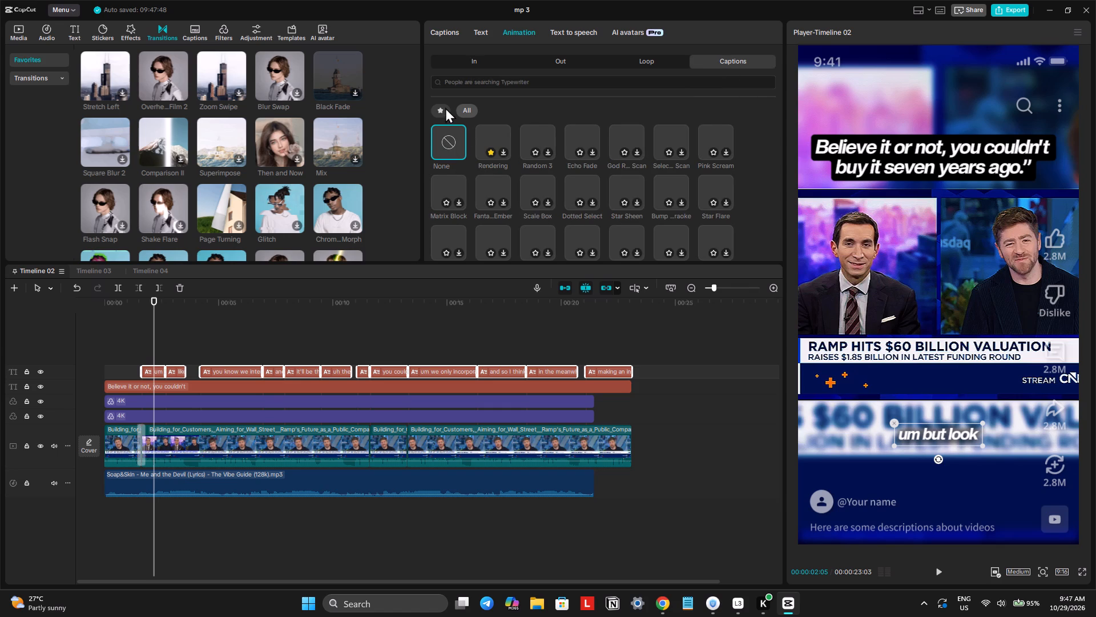
left_click(439, 108)
left_click(494, 140)
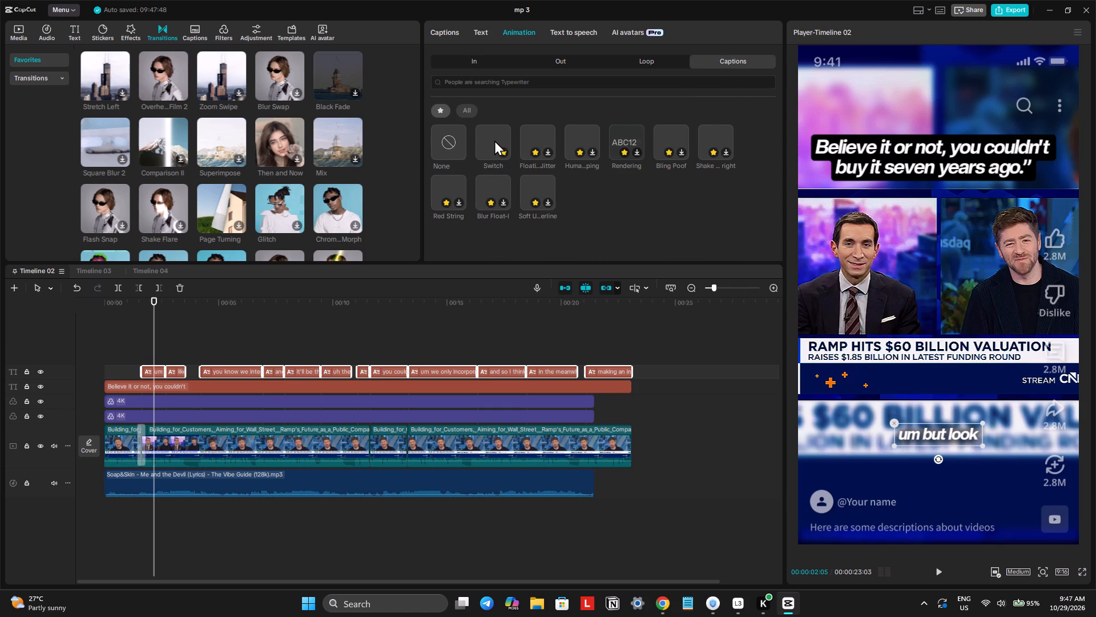
Play the animated captions and move them up in the frame, over the speaker just below his face.
key("space")
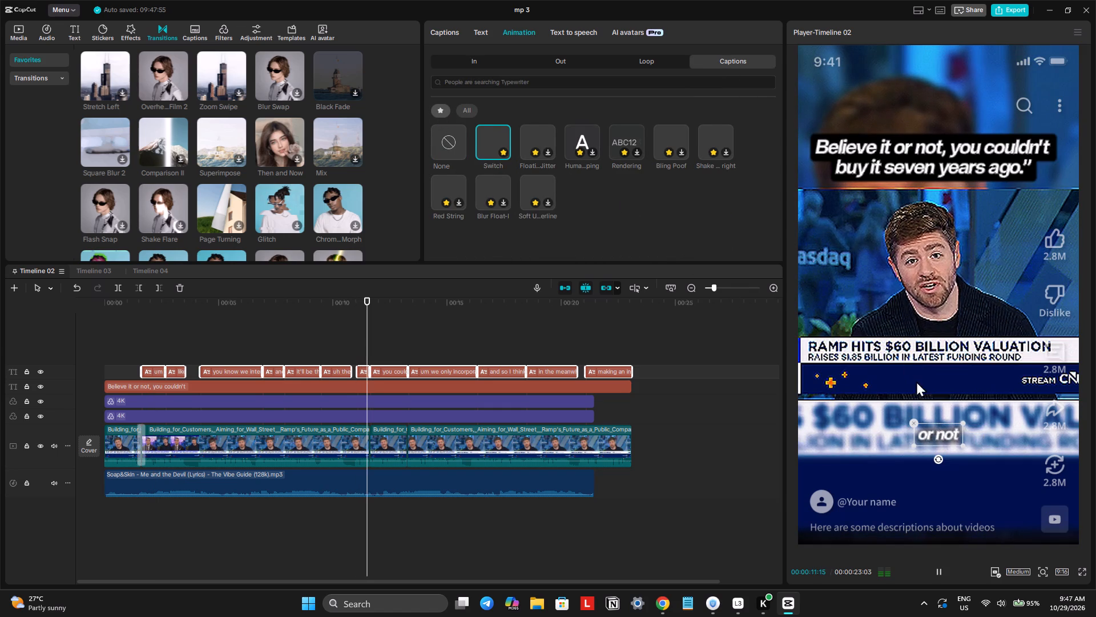
left_click_drag(942, 435, 937, 295)
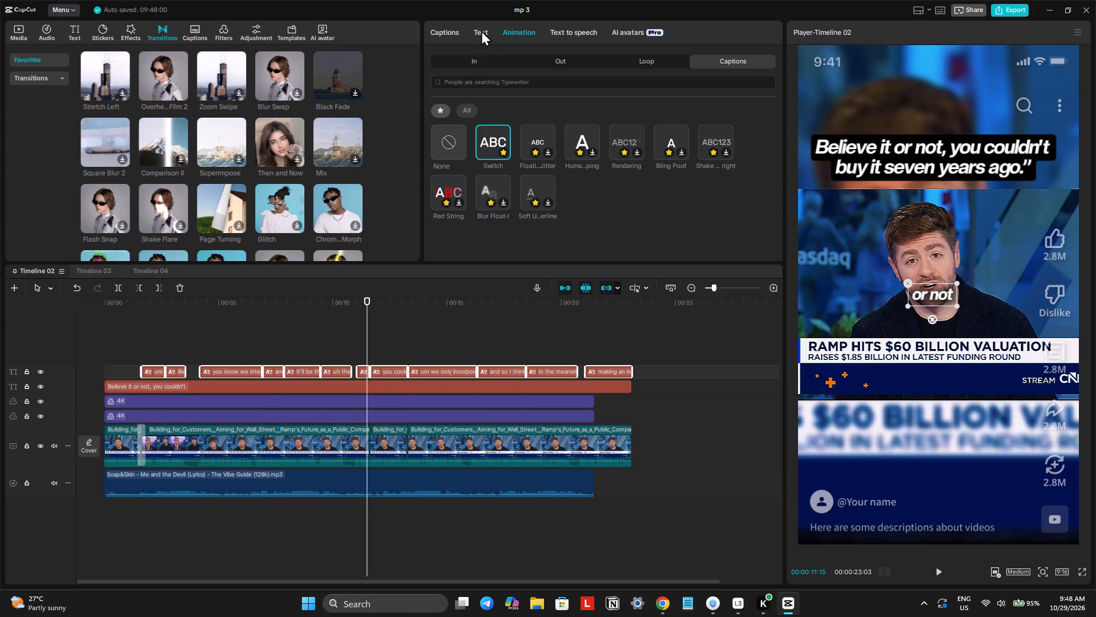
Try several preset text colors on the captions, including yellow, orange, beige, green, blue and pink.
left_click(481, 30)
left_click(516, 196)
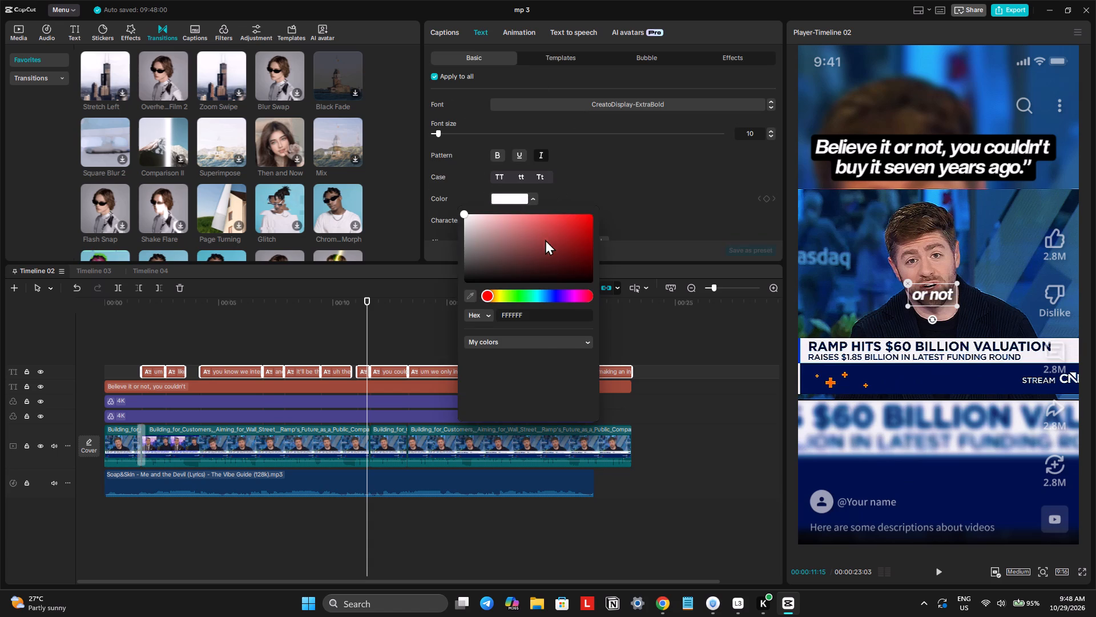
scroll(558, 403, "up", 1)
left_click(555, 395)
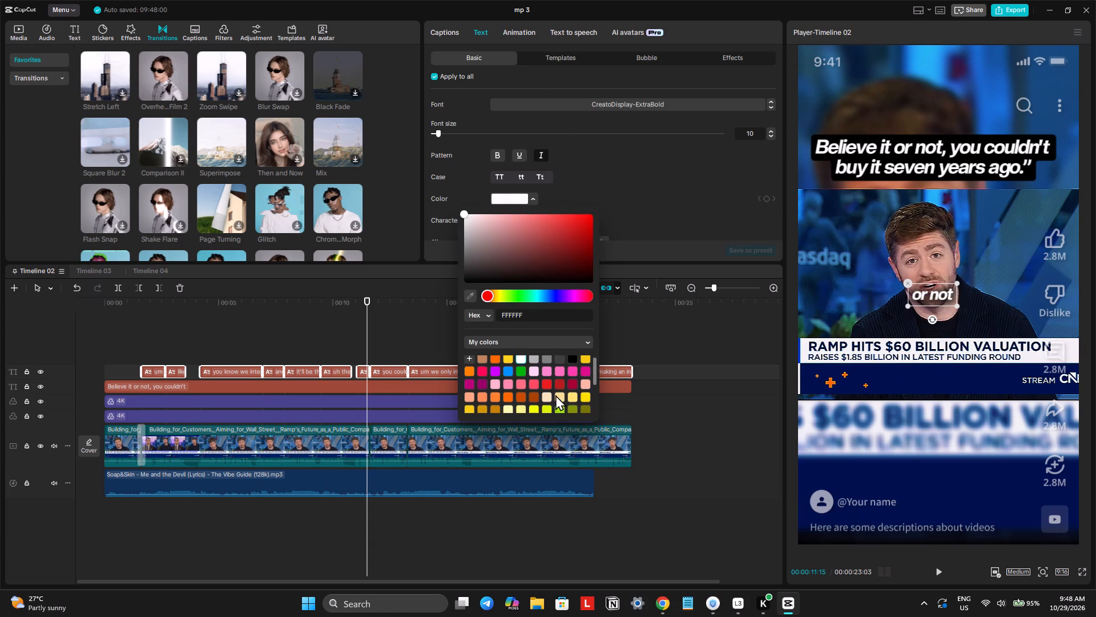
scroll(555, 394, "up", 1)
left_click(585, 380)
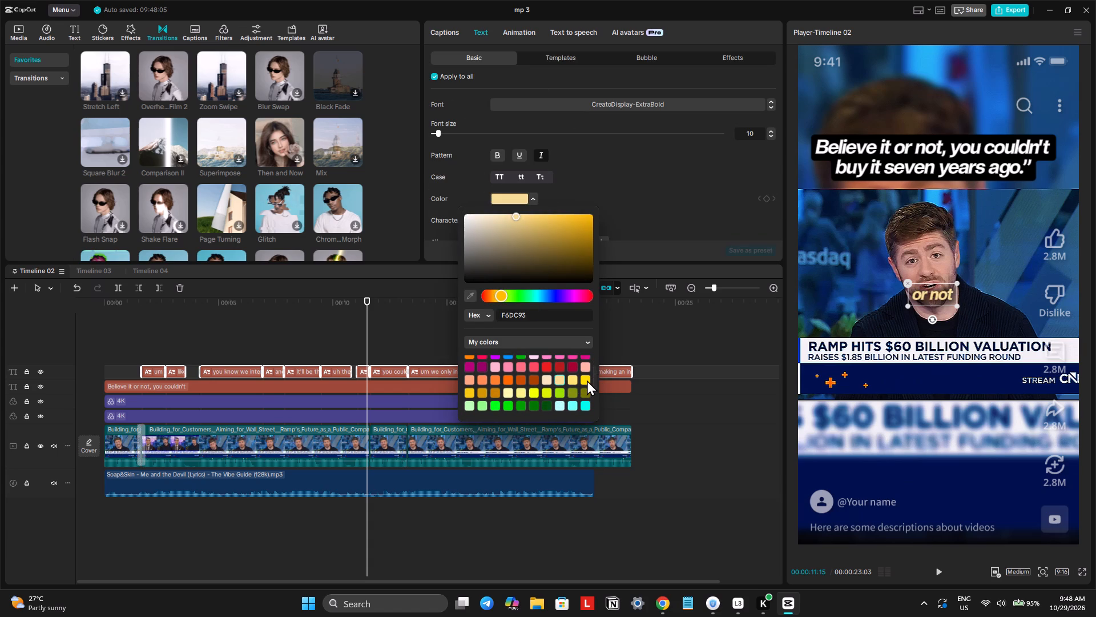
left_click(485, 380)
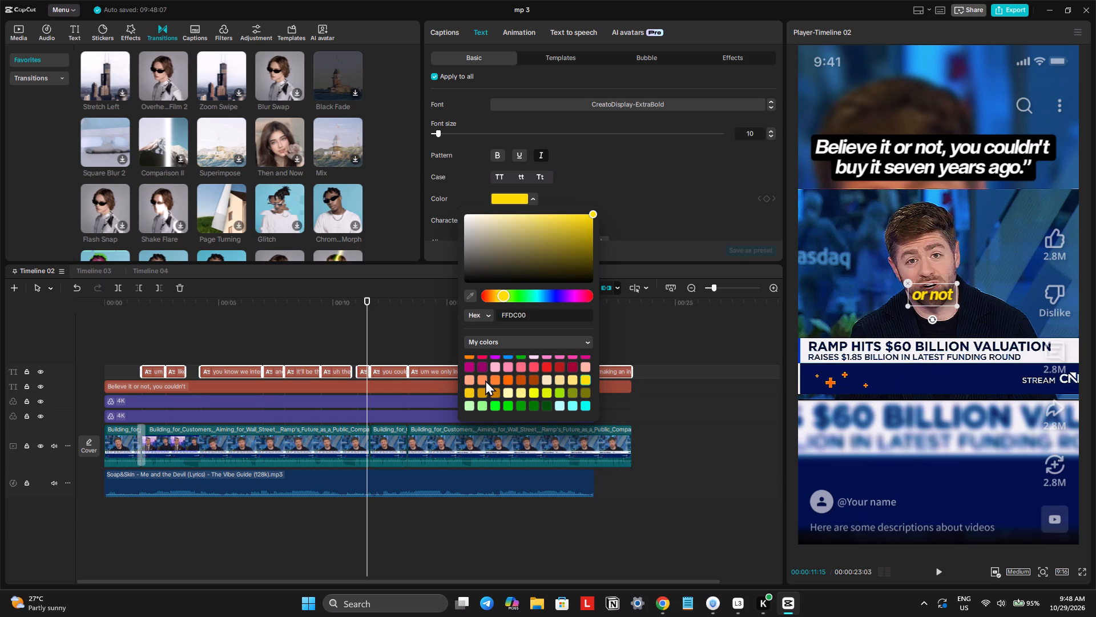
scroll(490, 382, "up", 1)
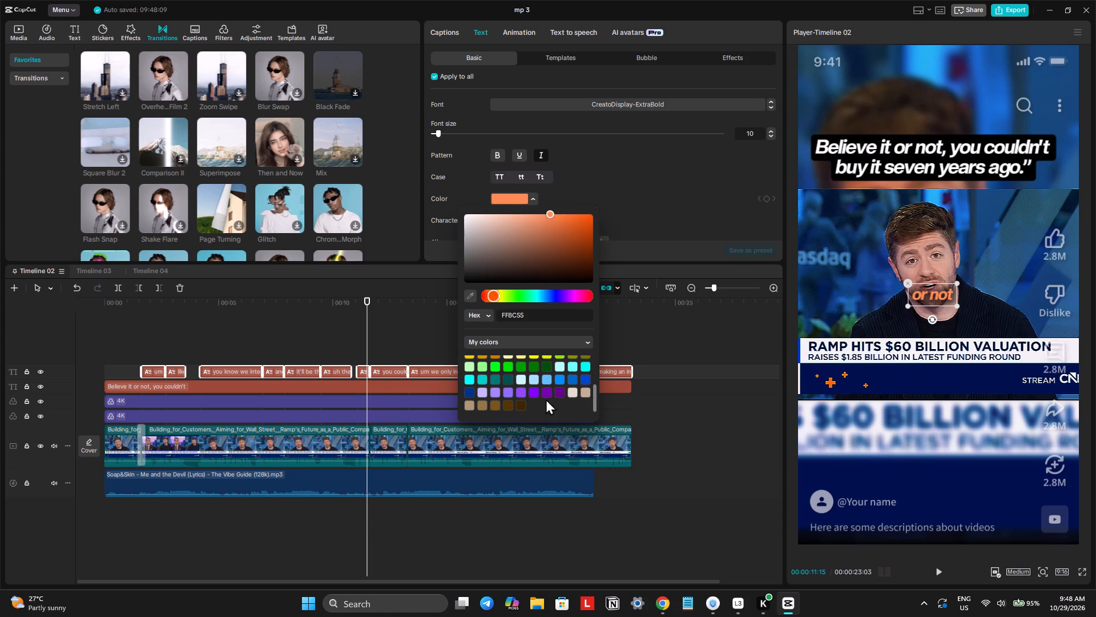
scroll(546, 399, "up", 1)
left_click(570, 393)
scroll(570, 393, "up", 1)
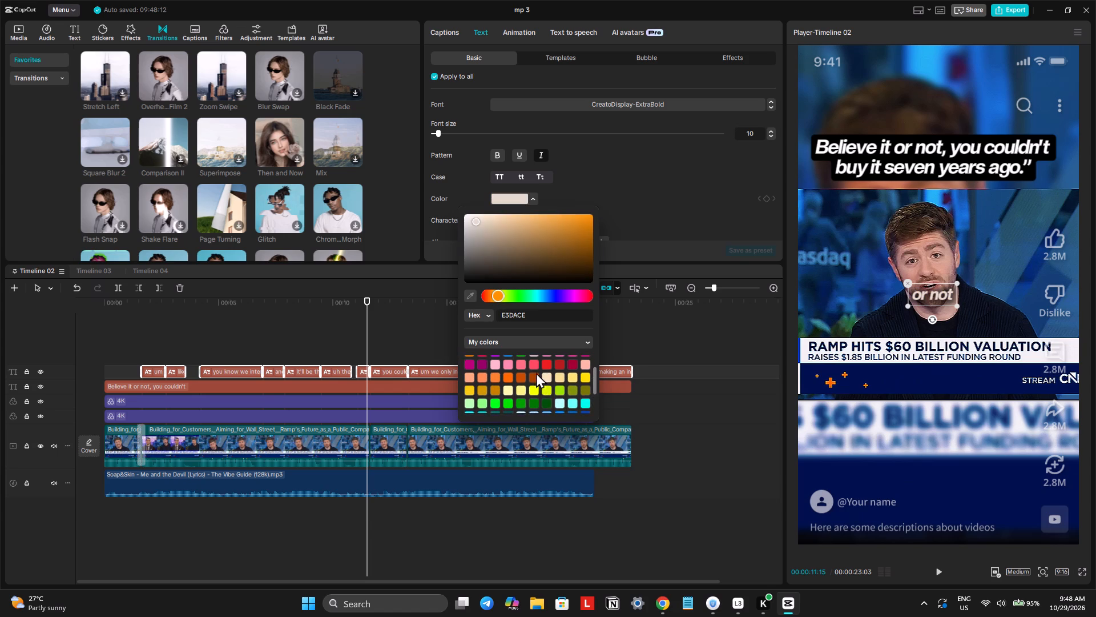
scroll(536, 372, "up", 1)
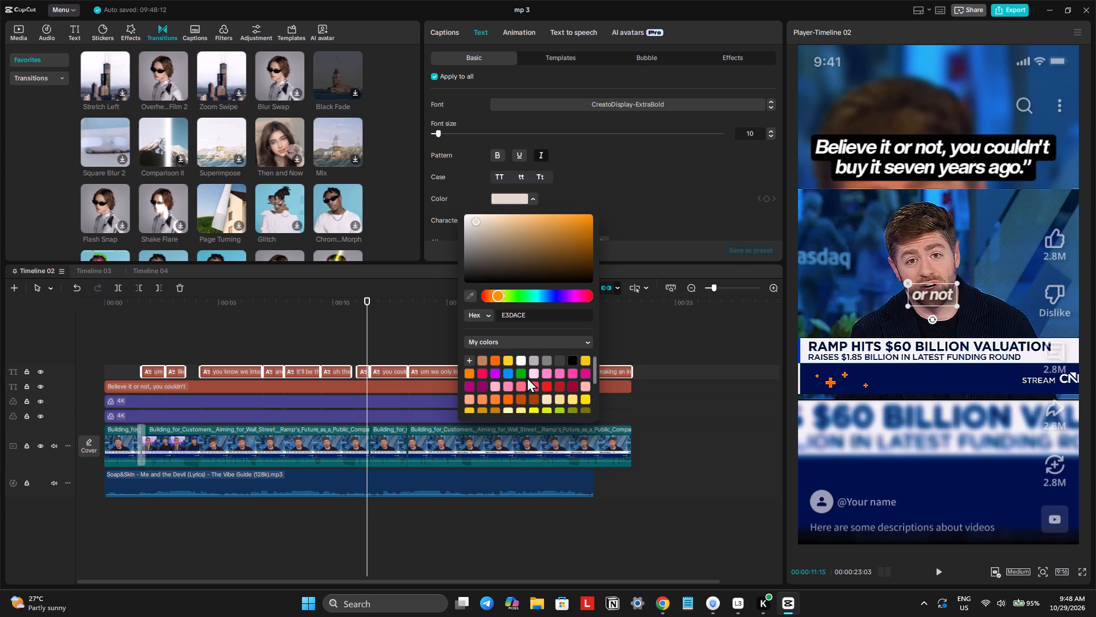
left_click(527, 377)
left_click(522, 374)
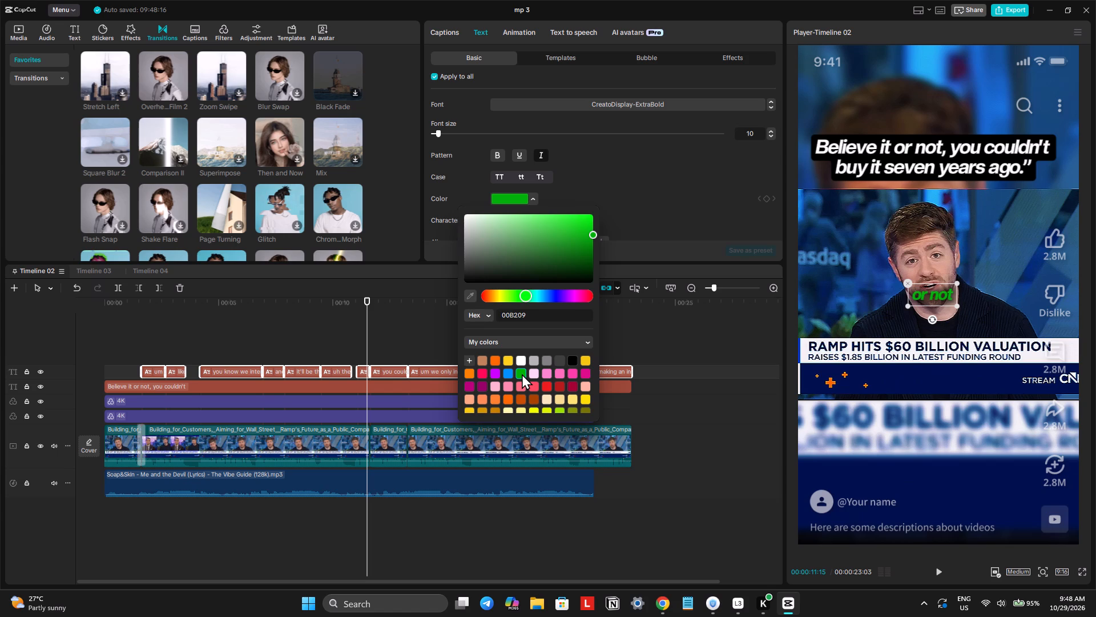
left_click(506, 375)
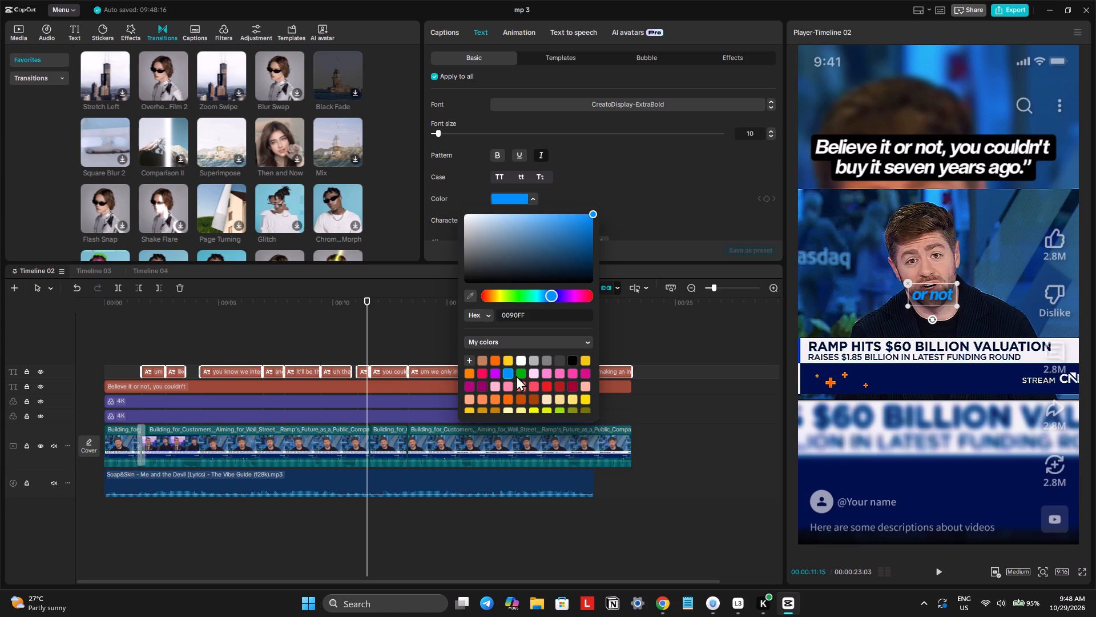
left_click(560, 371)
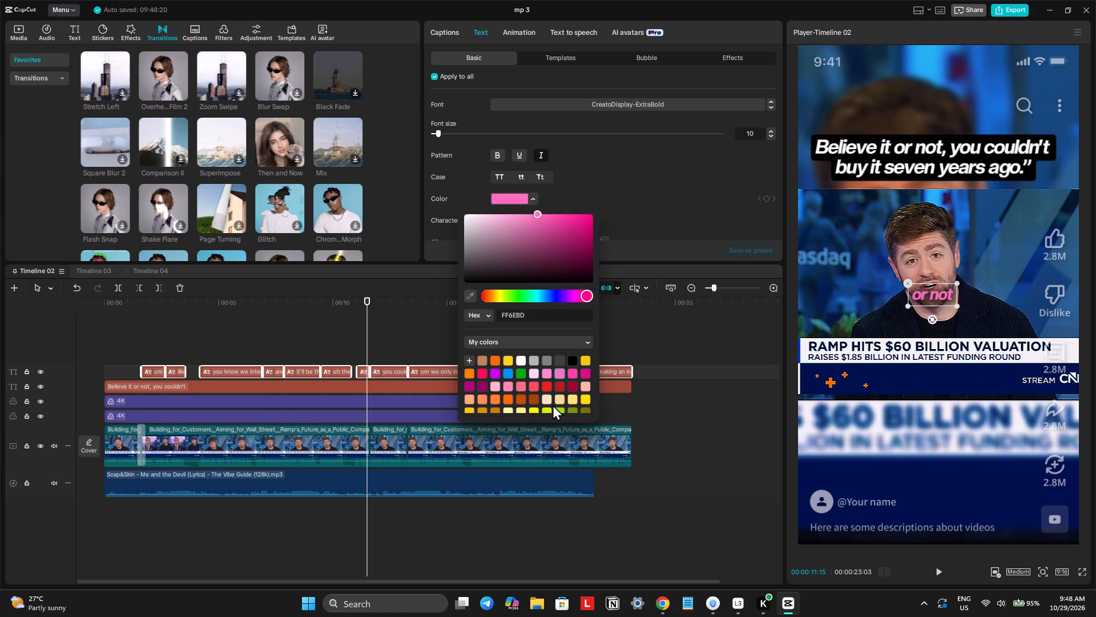
Set the captions' text color to light yellow FFE373 and deselect them.
left_click(574, 396)
key("space")
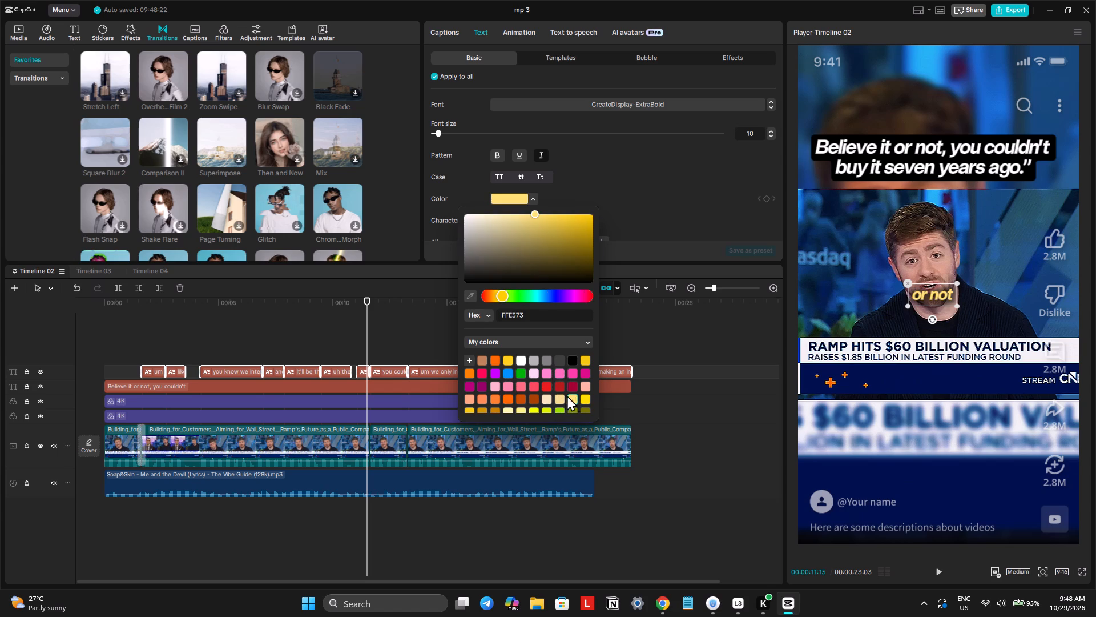
left_click(265, 335)
Play the section around the first caption to check the new caption look.
left_click_drag(234, 322, 145, 339)
left_click(144, 339)
key("space")
key("space")
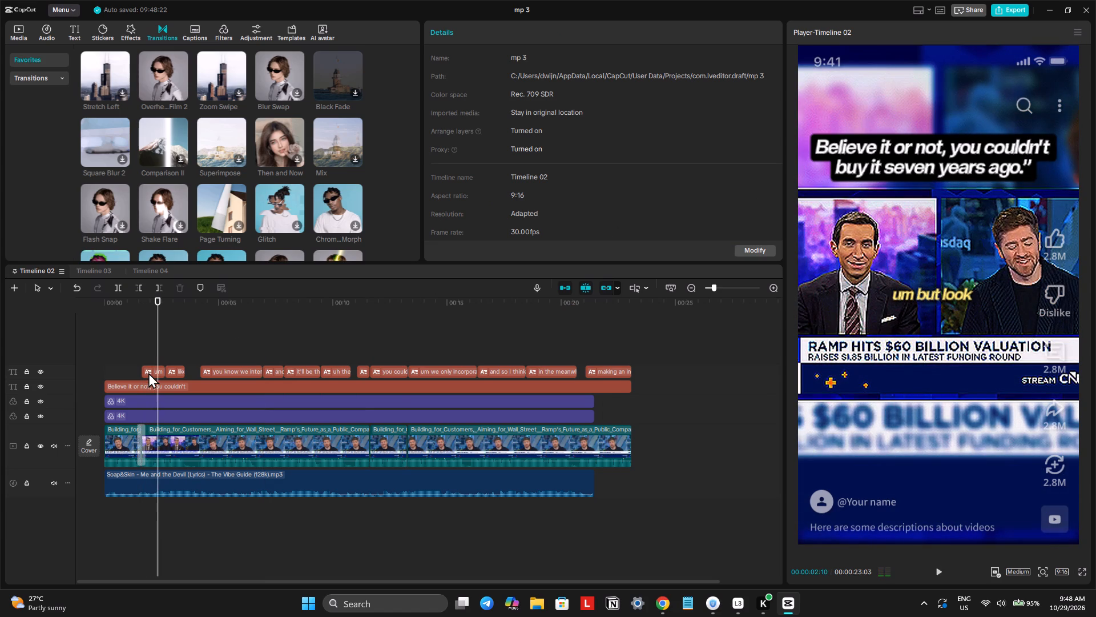
Set the font size of all main captions to 11 through the "um but look" caption.
left_click(148, 374)
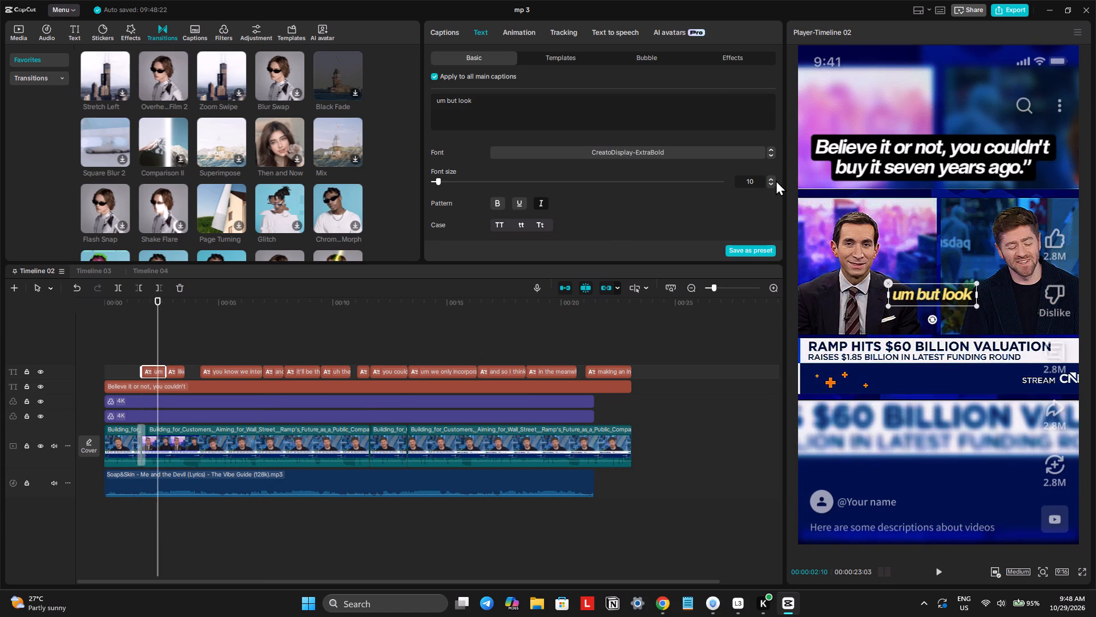
left_click(772, 179)
Play on to the "you know we intend" caption and move the captions slightly lower, centered horizontally in the frame.
key("space")
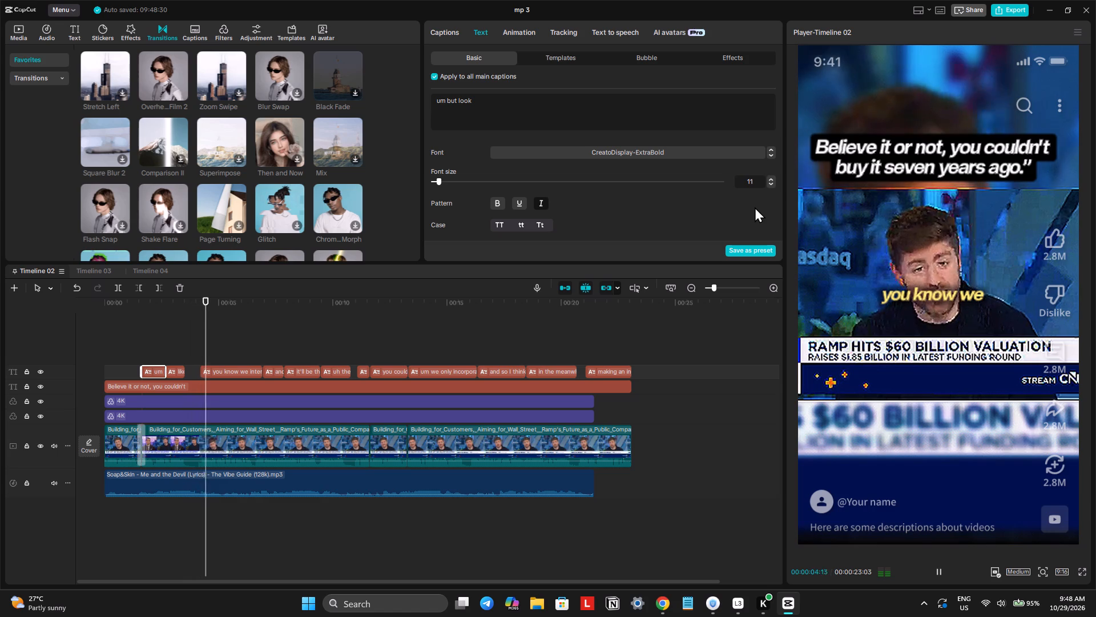
key("space")
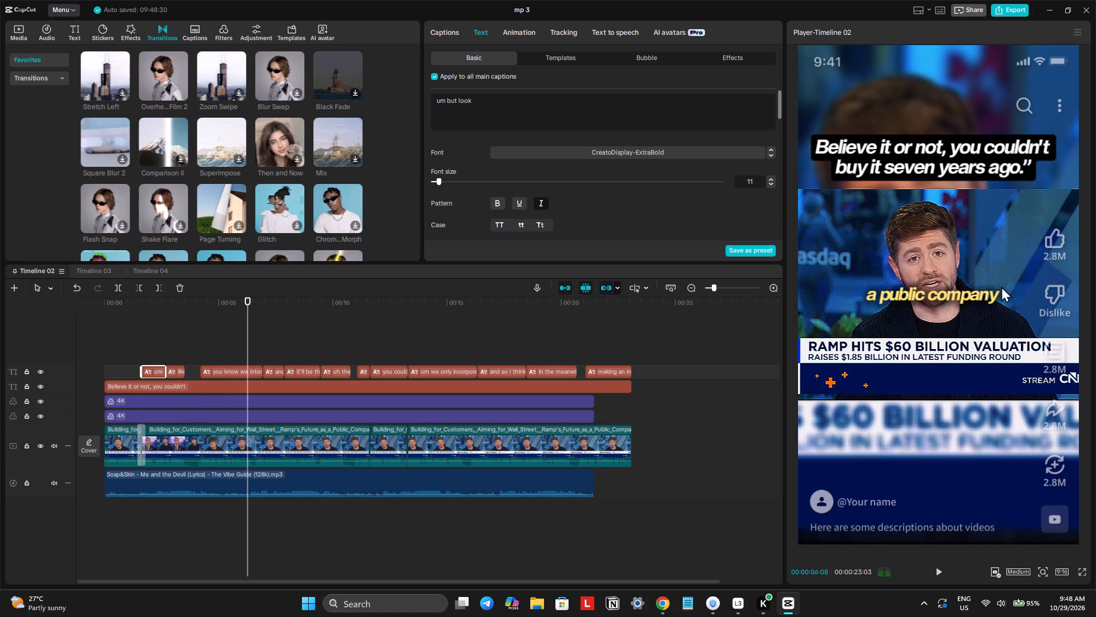
left_click(976, 290)
left_click_drag(974, 291, 978, 305)
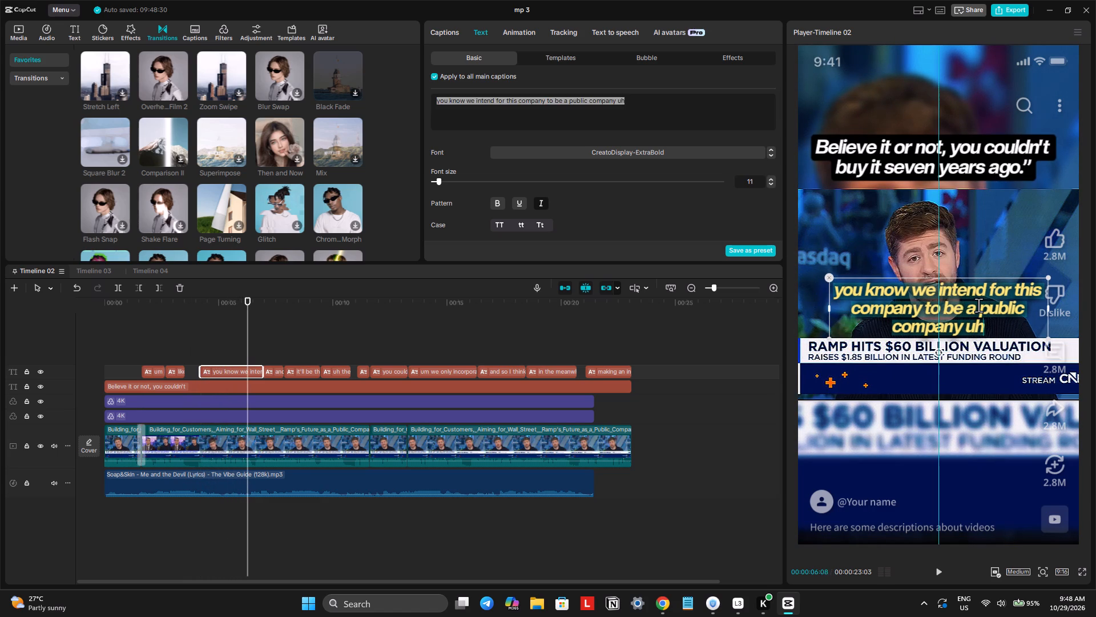
Turn off italic for all main captions and deselect the caption clip.
left_click(543, 207)
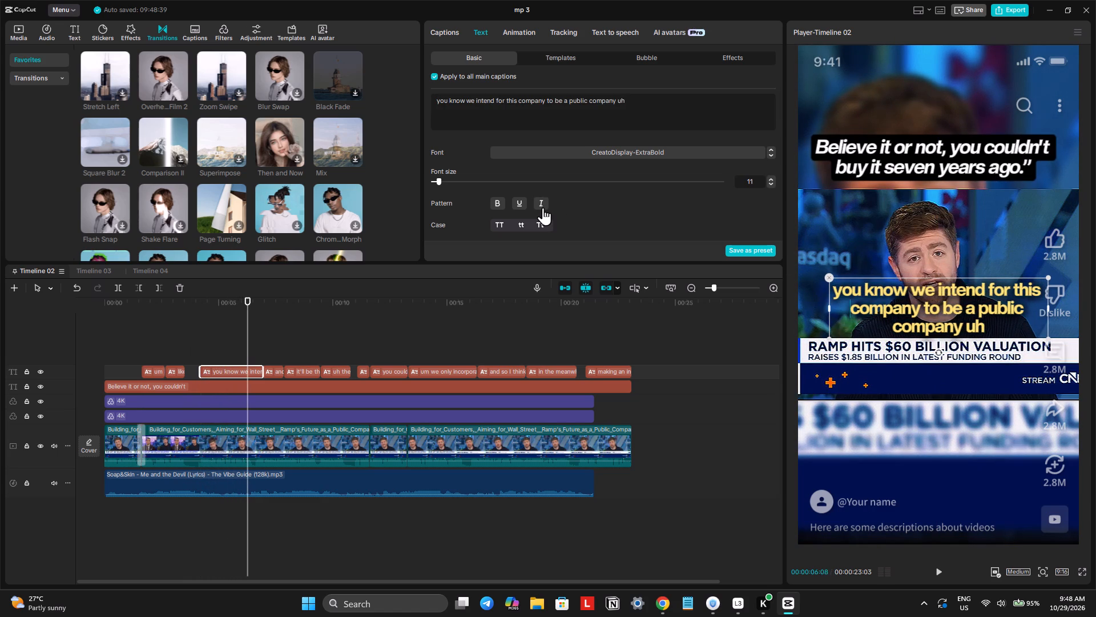
scroll(529, 206, "down", 1)
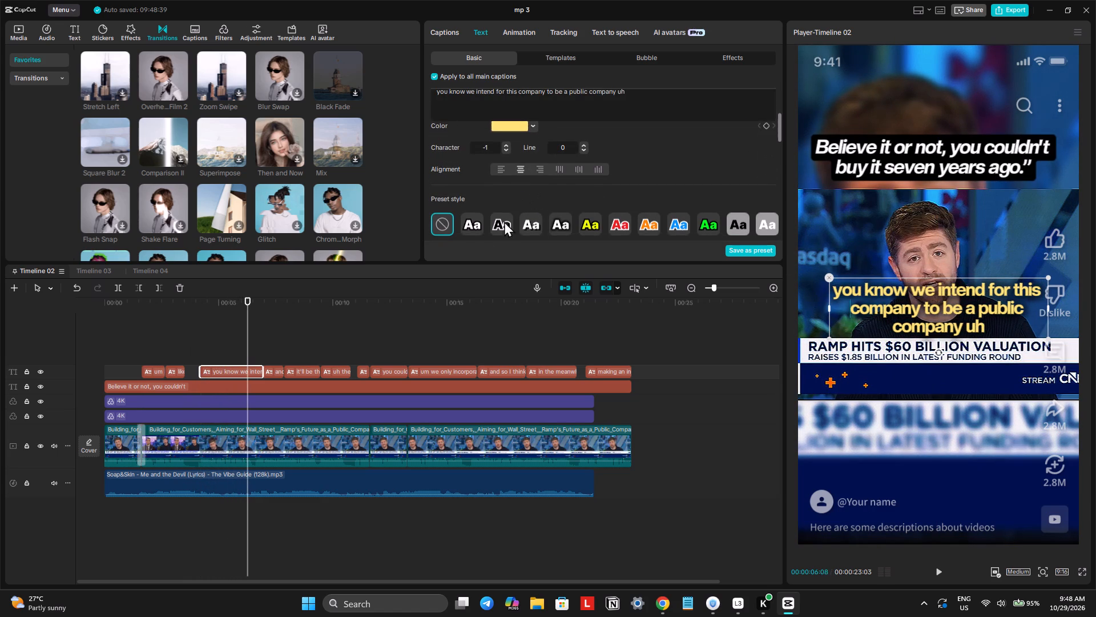
left_click(243, 348)
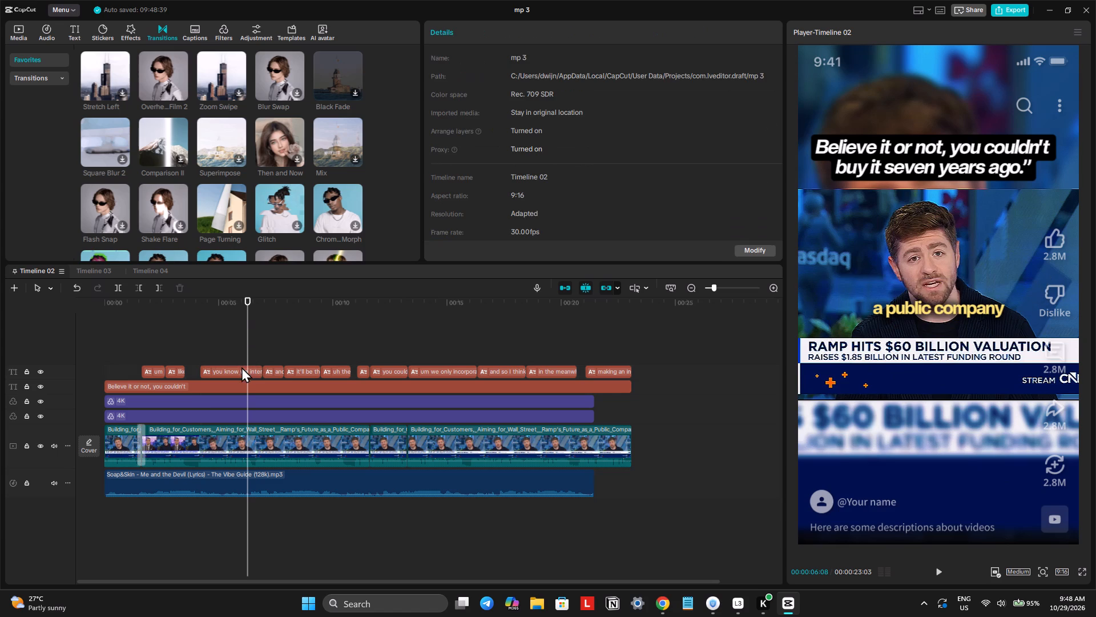
Play the rest of Timeline 02 through to its end to check the restyled captions.
key("space")
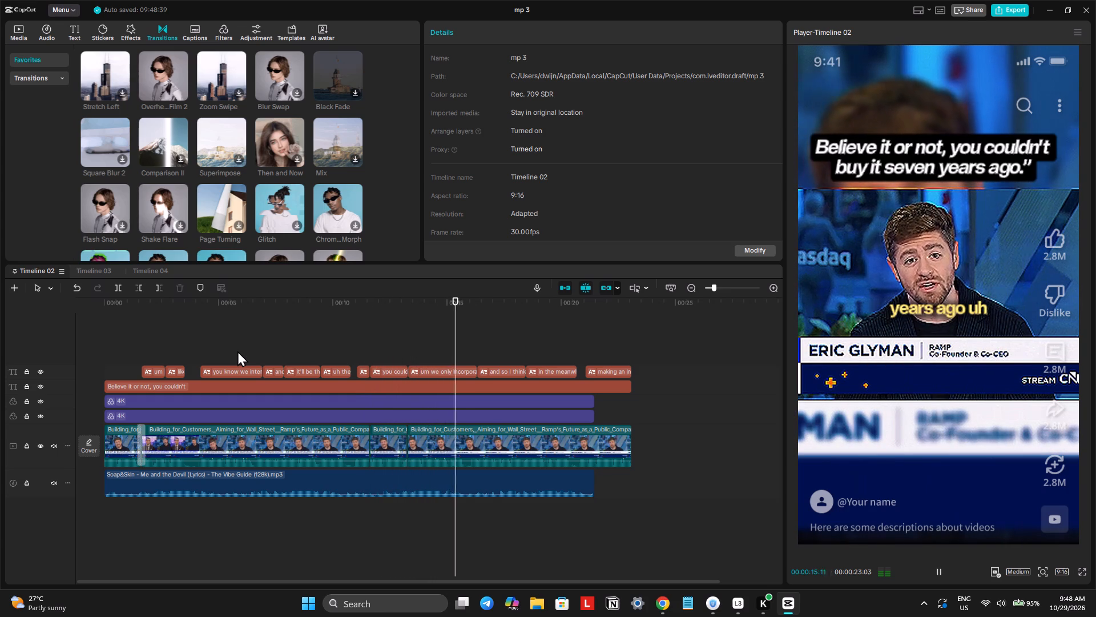
scroll(237, 351, "left", 1)
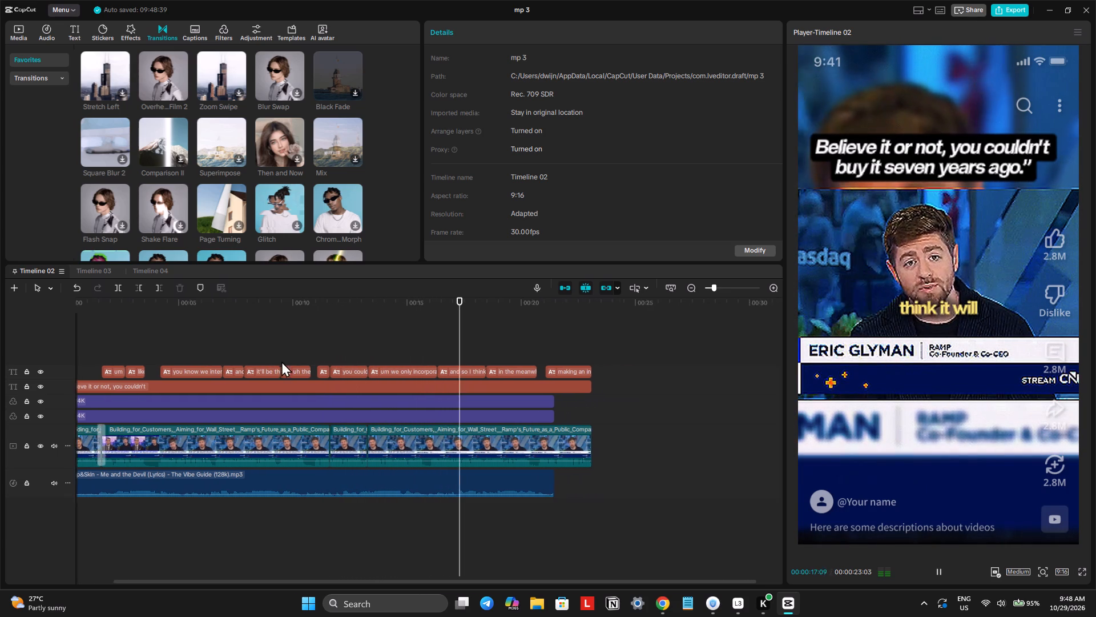
scroll(281, 361, "left", 1)
scroll(379, 398, "left", 1)
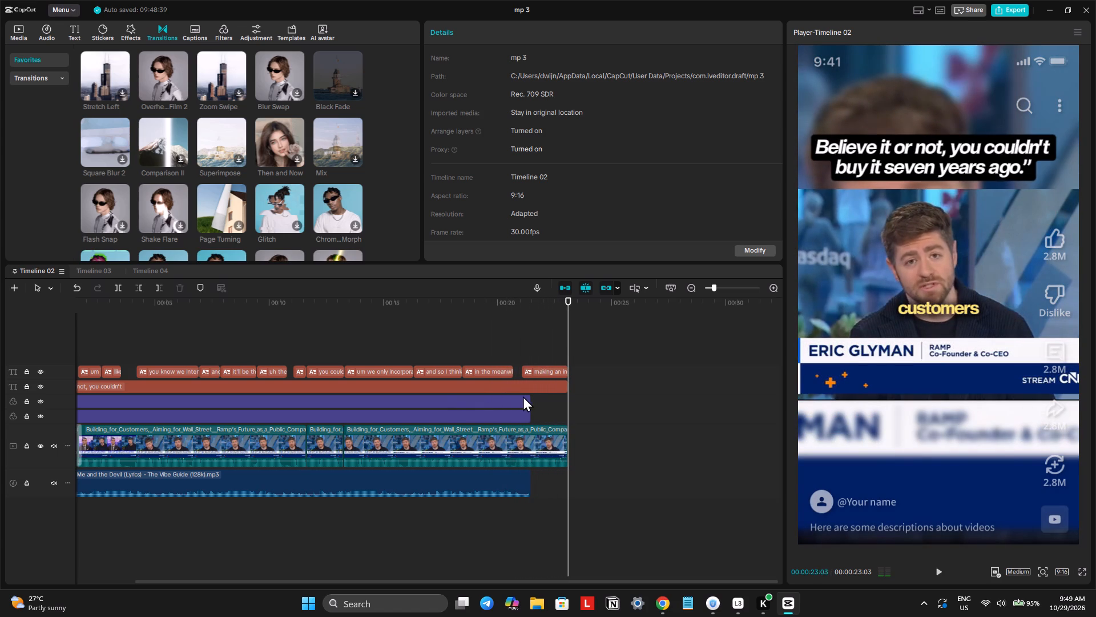
Extend both 4K filter clips and the background music clip to the end of the video in Timeline 02.
left_click_drag(539, 400, 531, 416)
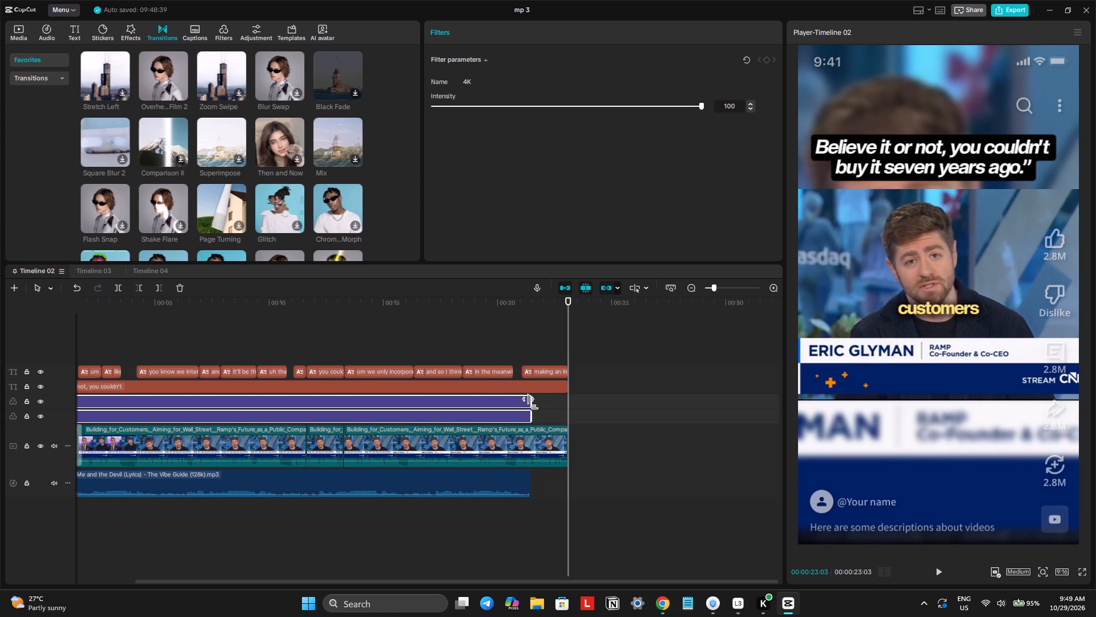
left_click_drag(532, 403, 567, 423)
left_click(520, 476)
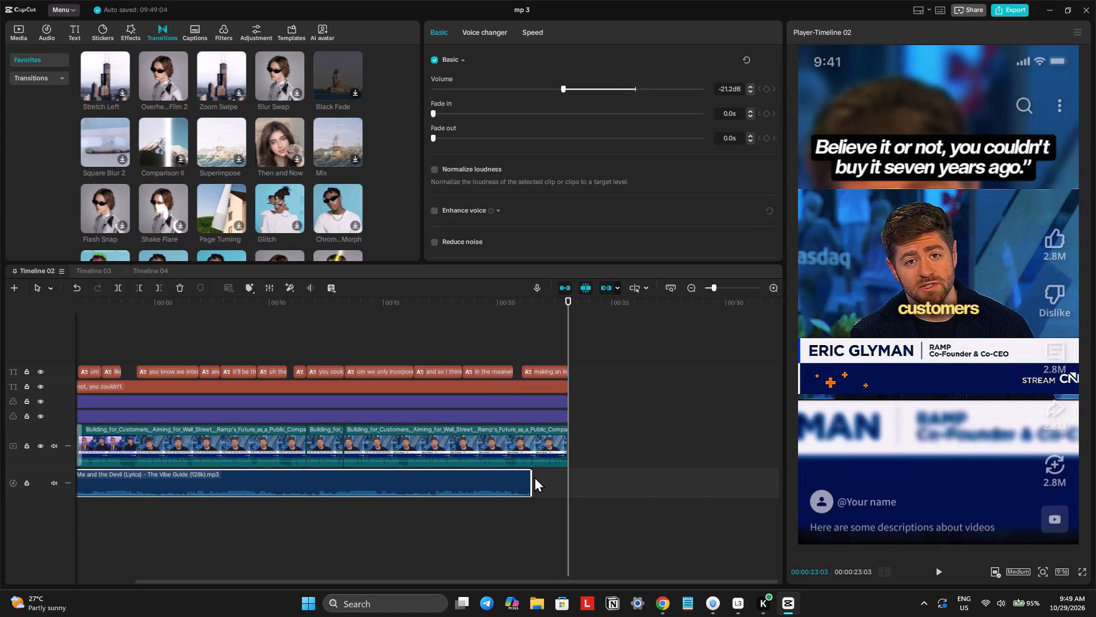
left_click_drag(531, 476, 566, 499)
Play Timeline 02 through to the end to review the captions, extended filters and music.
key("space")
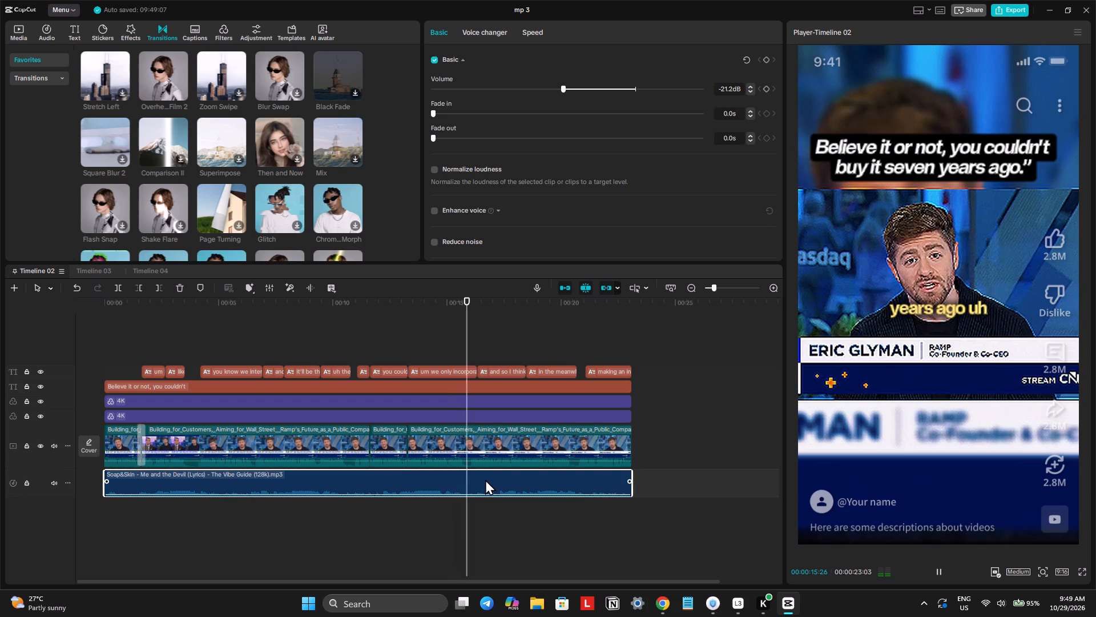
scroll(540, 430, "left", 1)
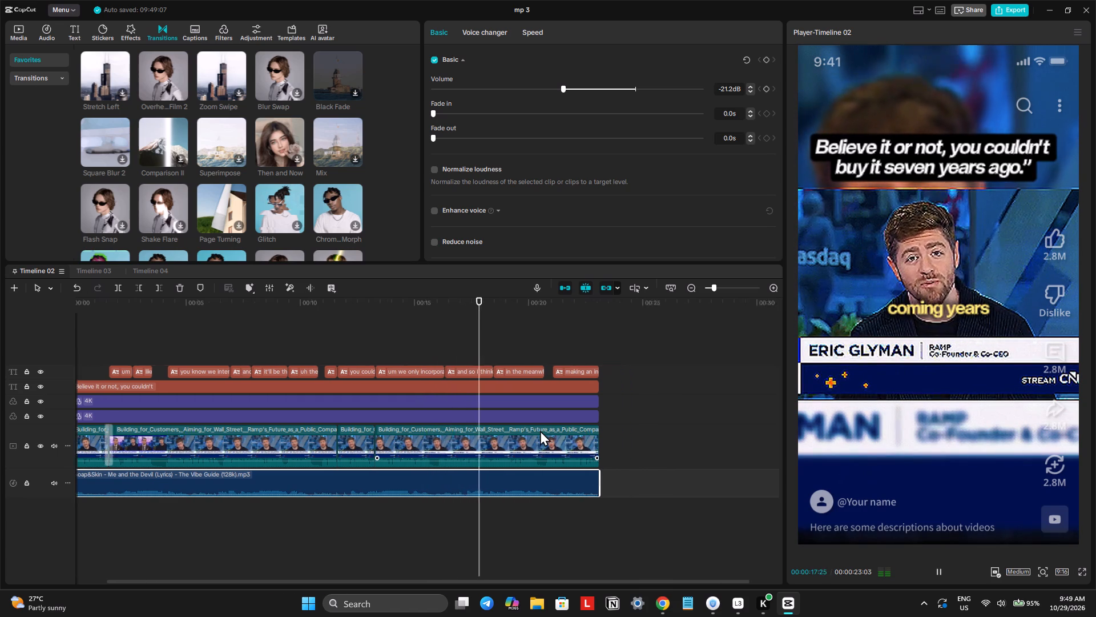
scroll(540, 430, "left", 1)
scroll(540, 430, "right", 1)
scroll(540, 430, "up", 8, "ctrl")
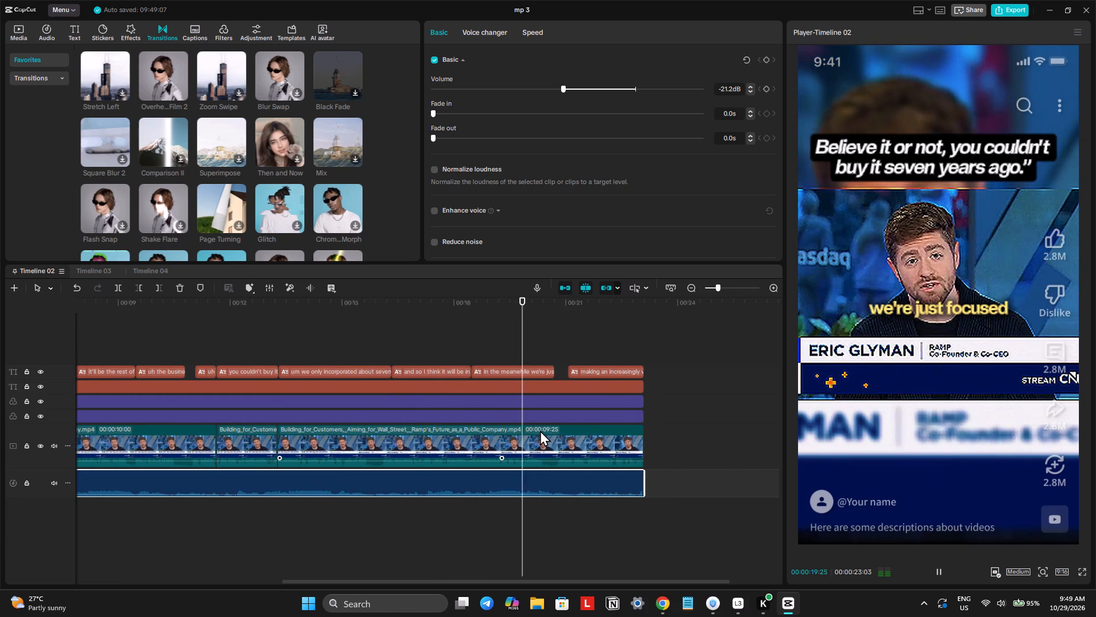
scroll(540, 430, "up", 10, "ctrl")
scroll(540, 430, "right", 1)
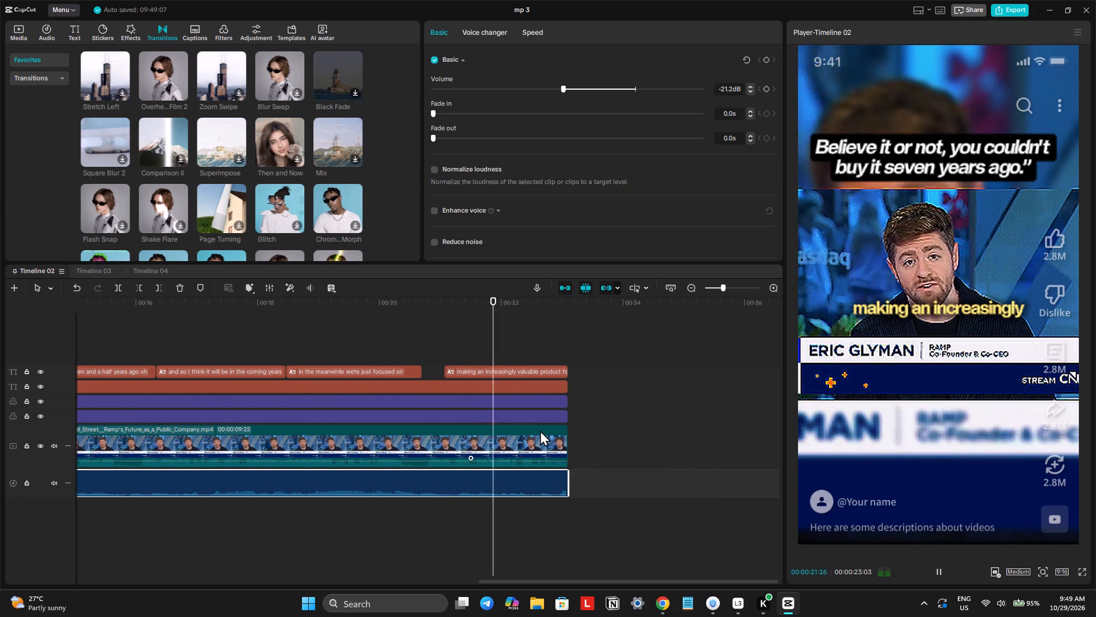
scroll(540, 430, "right", 1)
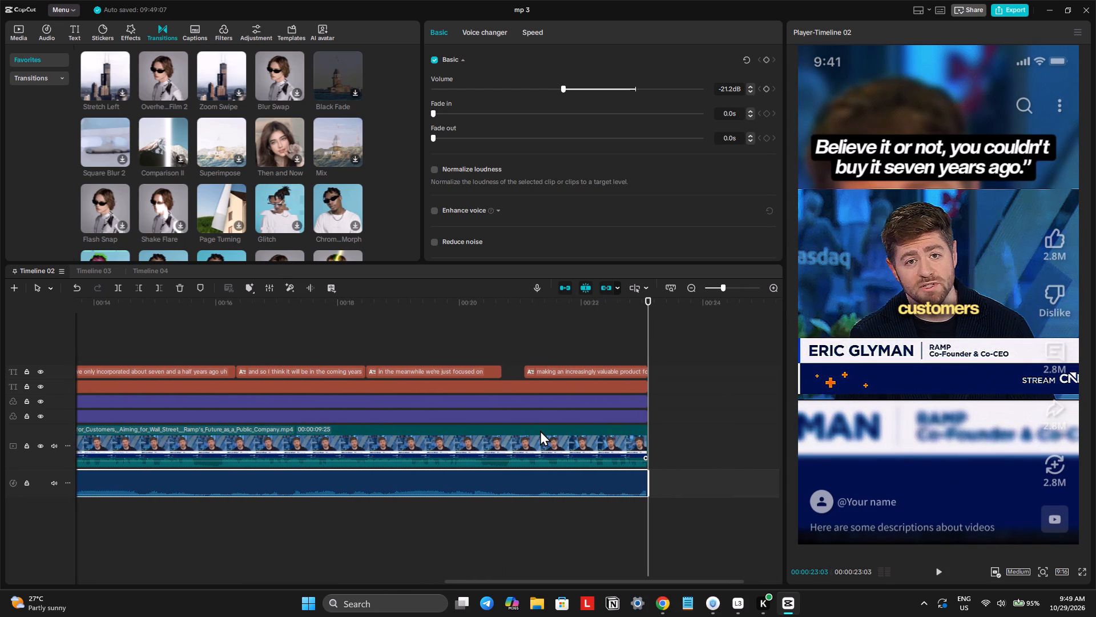
scroll(540, 430, "right", 3)
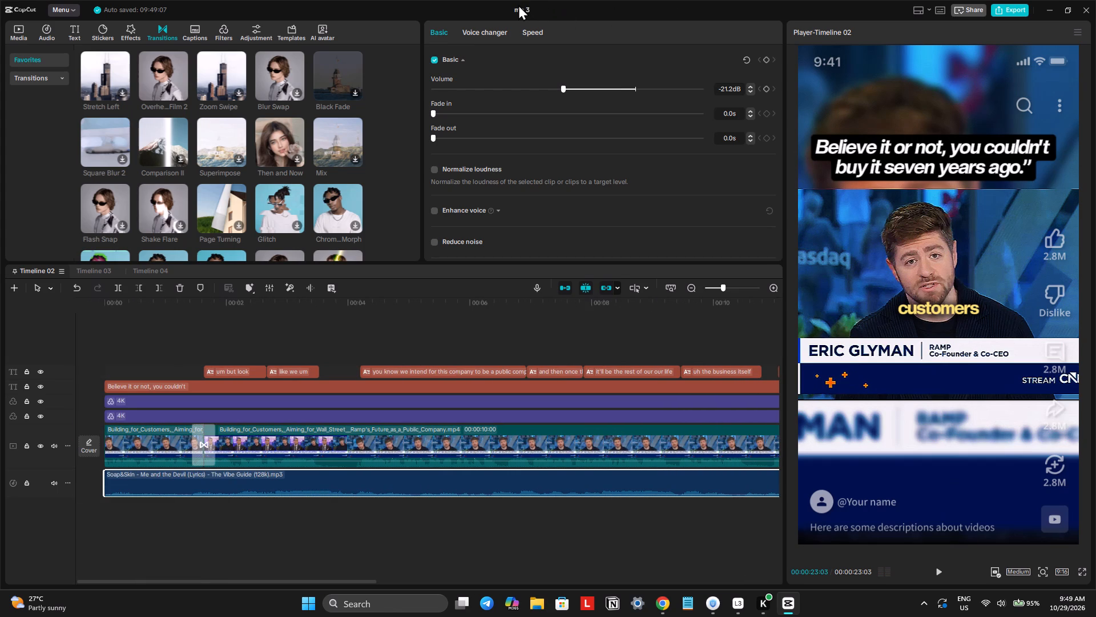
Rename the project as ramp 1.
left_click_drag(513, 13, 533, 10)
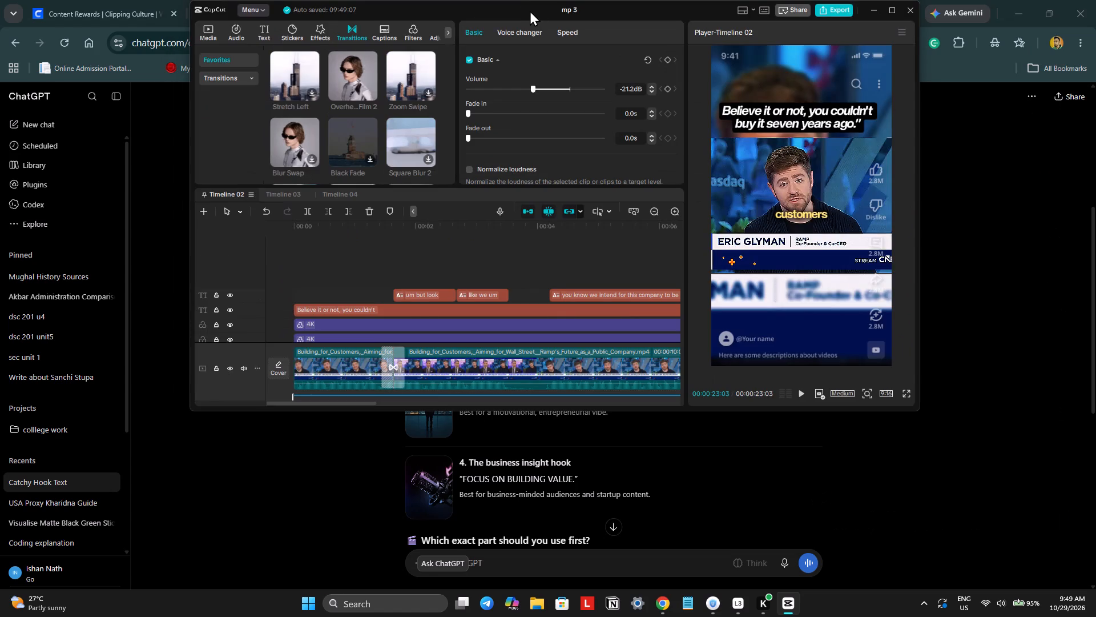
triple_click(519, 5)
left_click_drag(514, 11, 545, 10)
type("ramp 1")
key("Return")
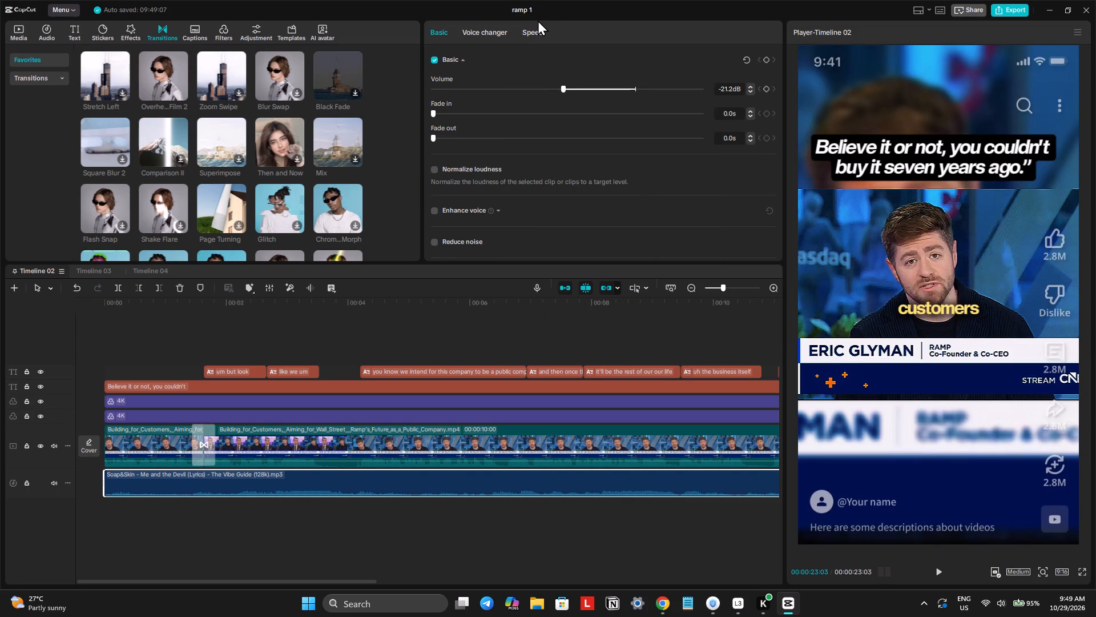
Copy the two 4K filter clips from Timeline 02 and paste them at the start of Timeline 03.
left_click(96, 273)
left_click(31, 270)
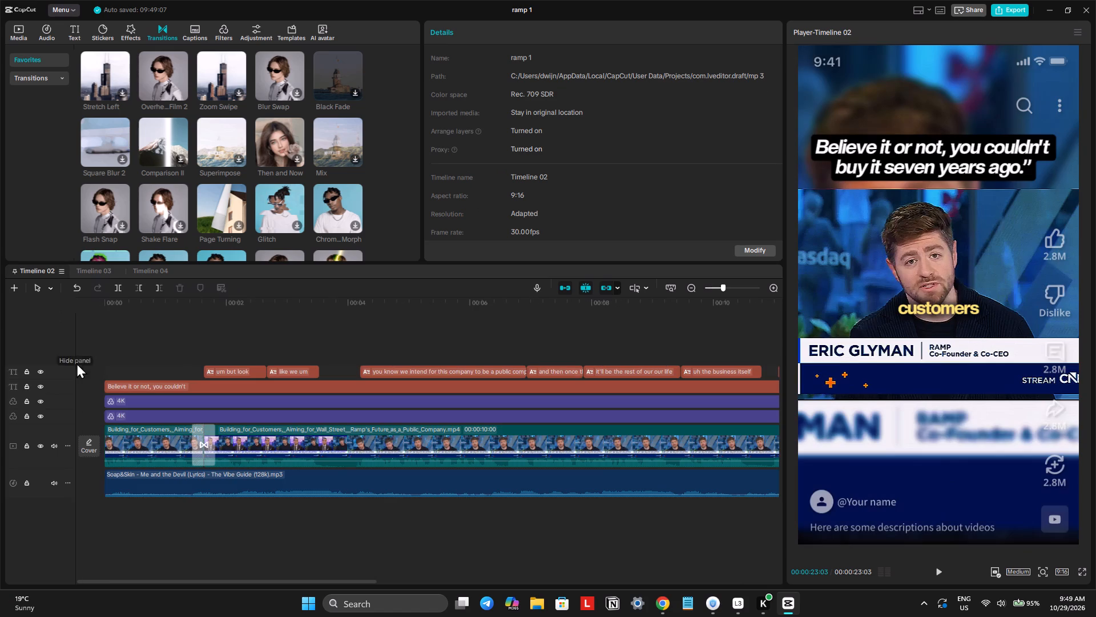
left_click_drag(91, 396, 106, 415)
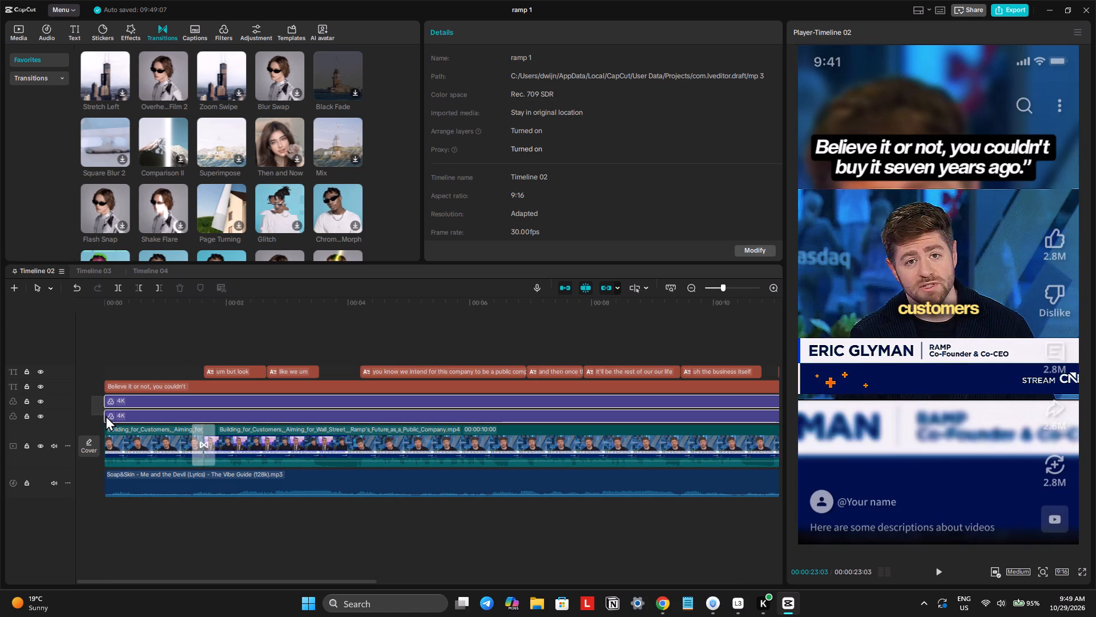
left_click_drag(106, 415, 107, 416)
key("ctrl+c")
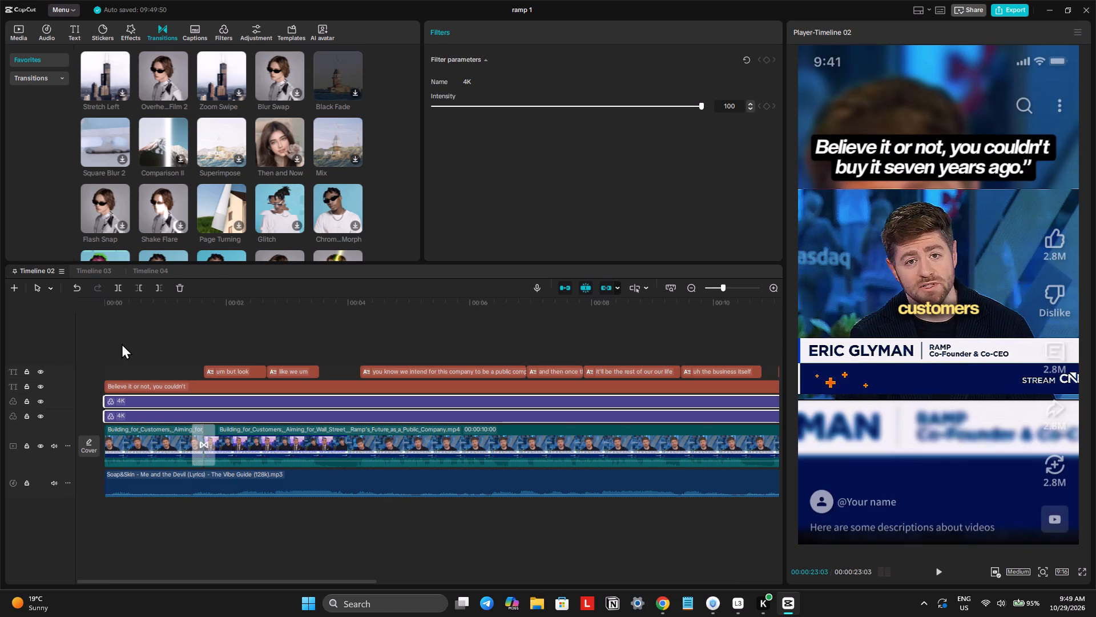
left_click(87, 271)
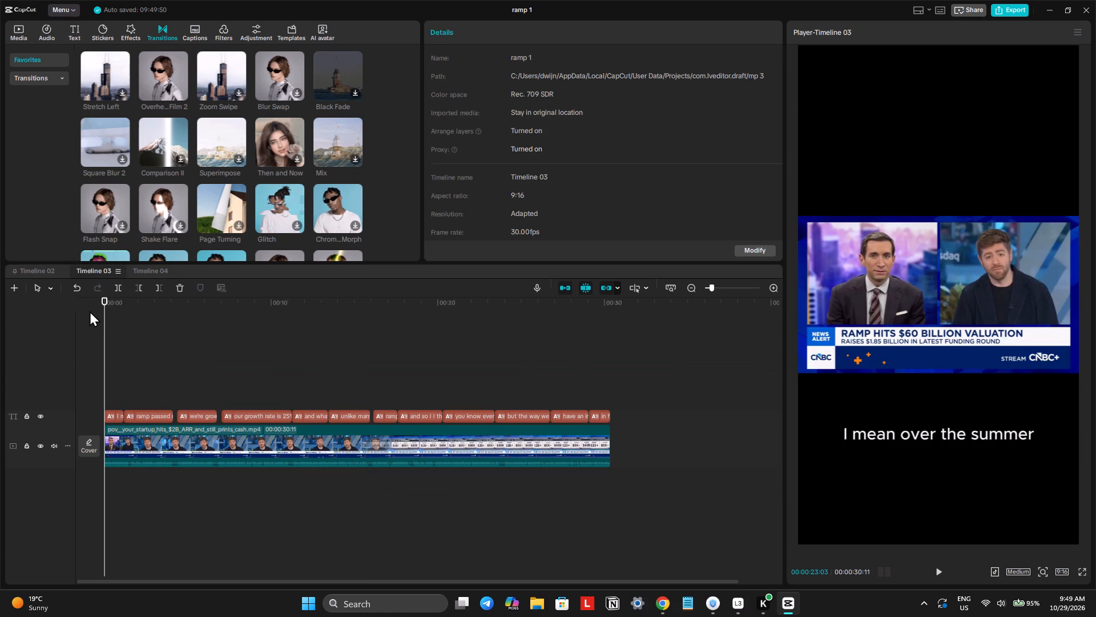
key("ctrl+c")
key("ctrl+v")
Copy the Soap&Skin music clip from Timeline 02 and paste it at the start of Timeline 03.
left_click(43, 271)
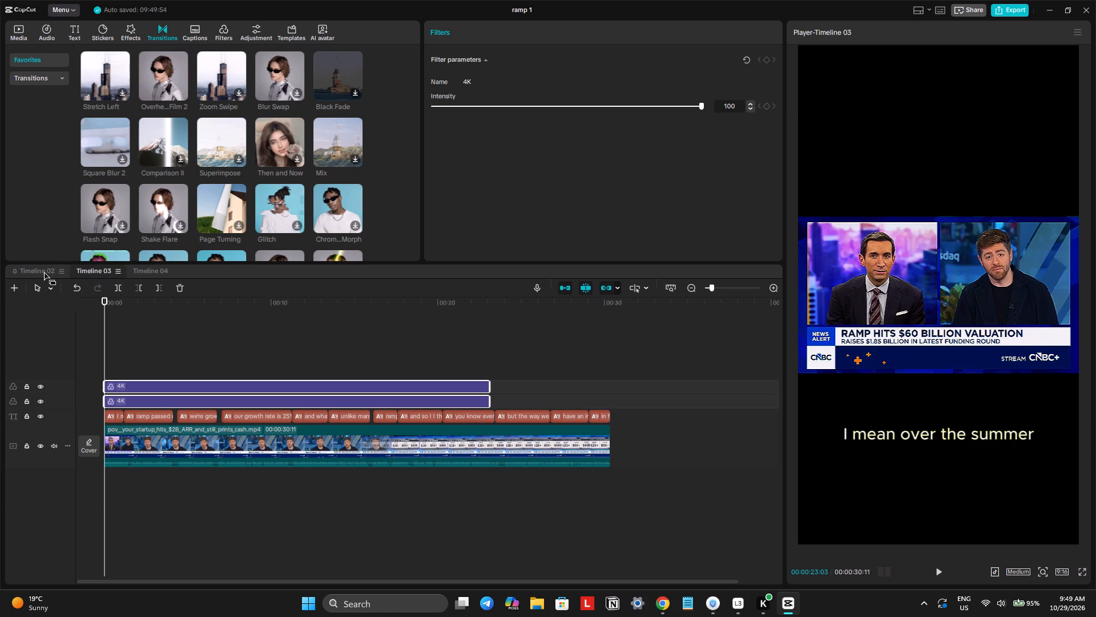
left_click(112, 482)
key("ctrl+c")
key("ctrl+v")
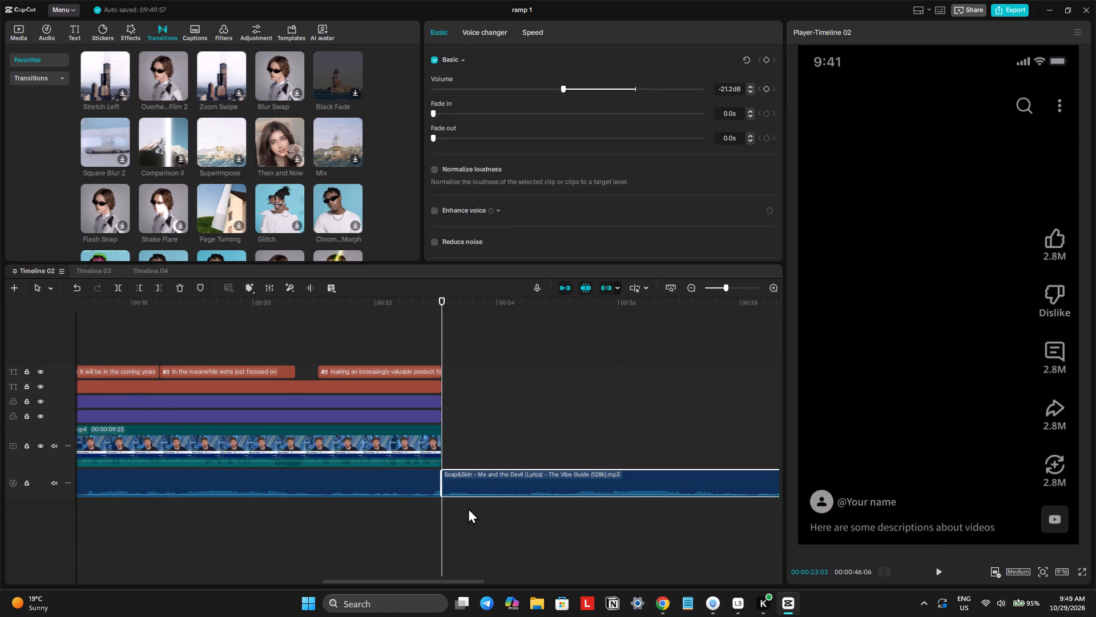
key("ctrl+z")
left_click(90, 272)
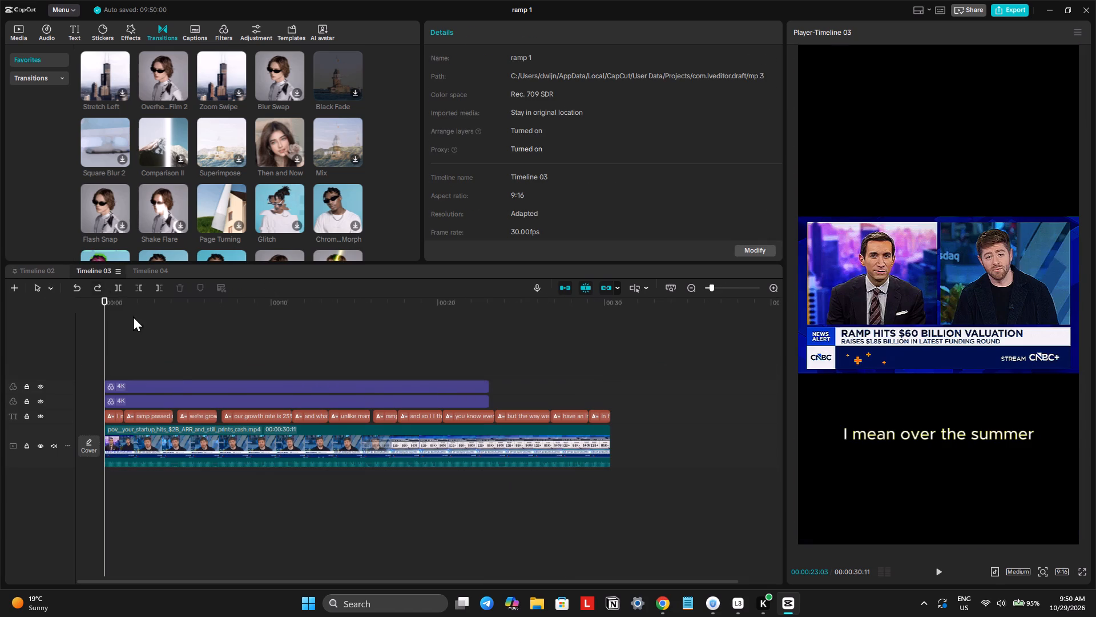
key("ctrl+v")
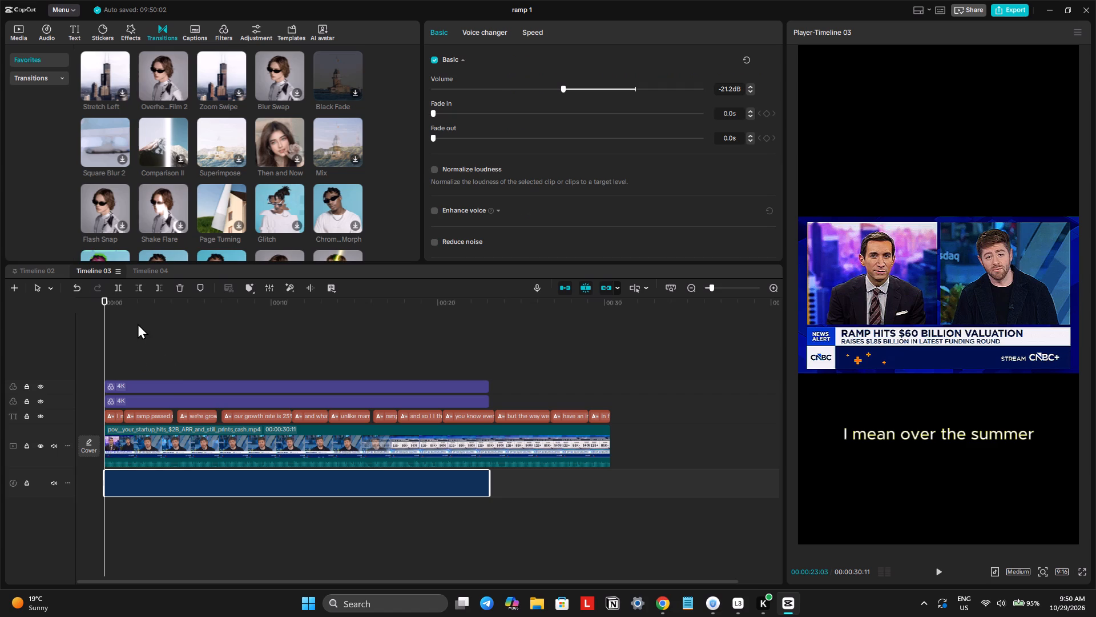
Give the Timeline 03 video clip a blurred canvas background with the lightest blur preset.
left_click(151, 451)
scroll(471, 224, "down", 6)
left_click(448, 234)
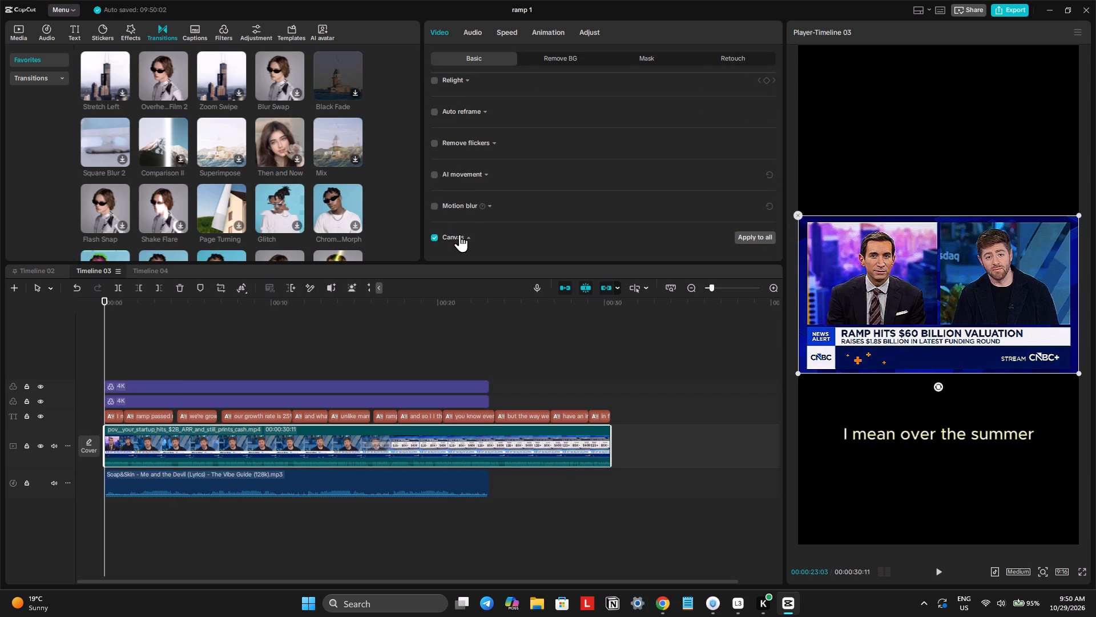
scroll(468, 234, "down", 7)
left_click(459, 237)
scroll(461, 235, "down", 4)
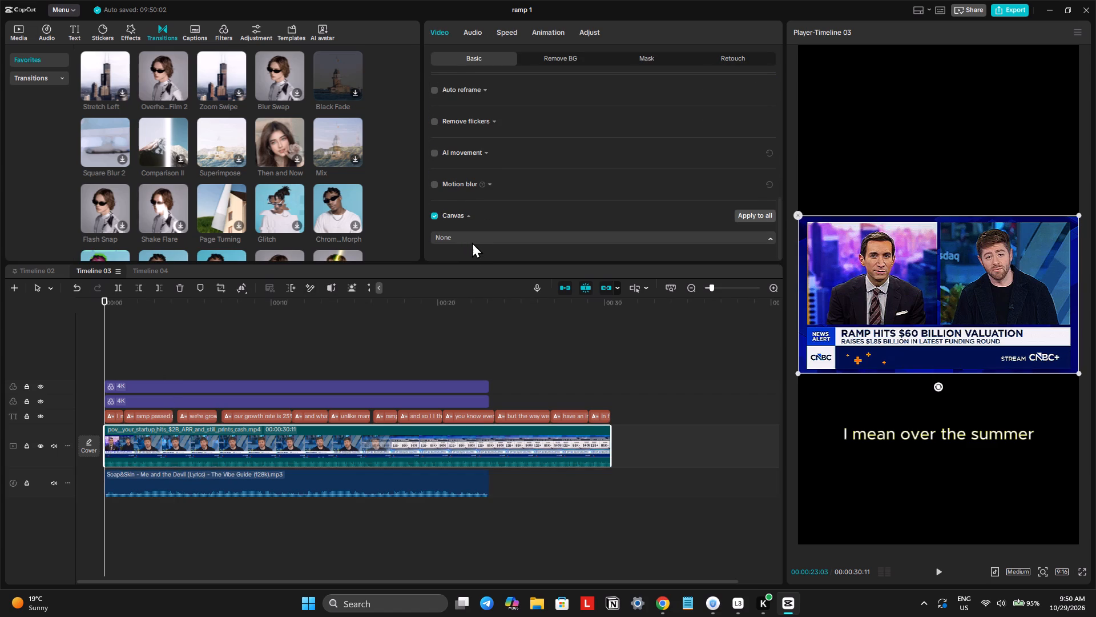
left_click(467, 270)
scroll(486, 227, "down", 3)
left_click(454, 214)
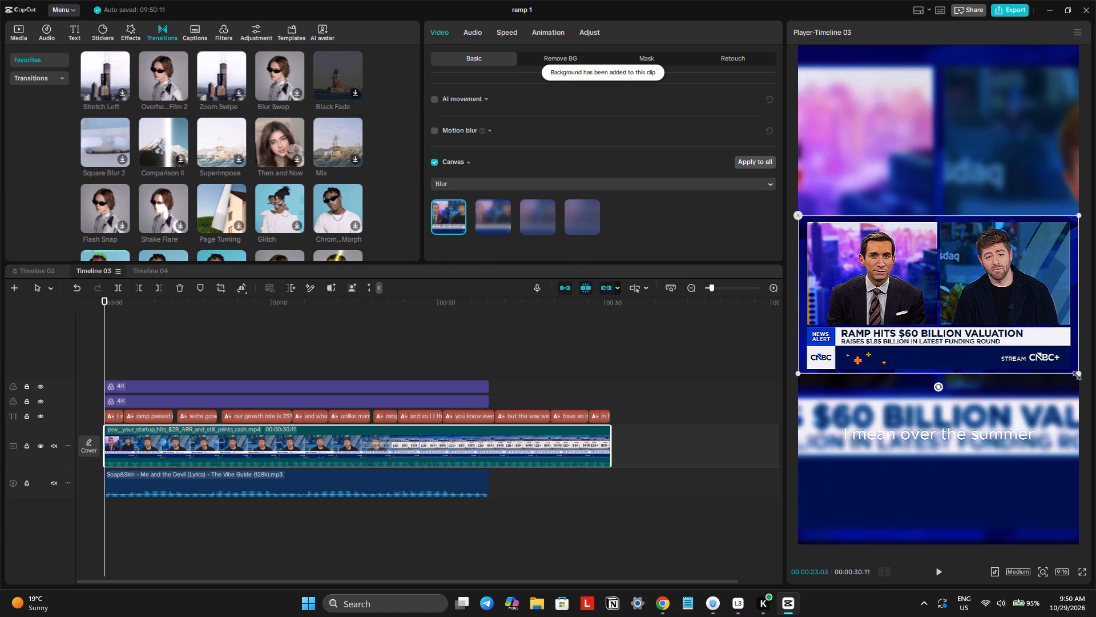
Enlarge the Timeline 03 video in the frame so its sides are slightly cropped, and play the opening to check it.
left_click_drag(1077, 374, 1095, 444)
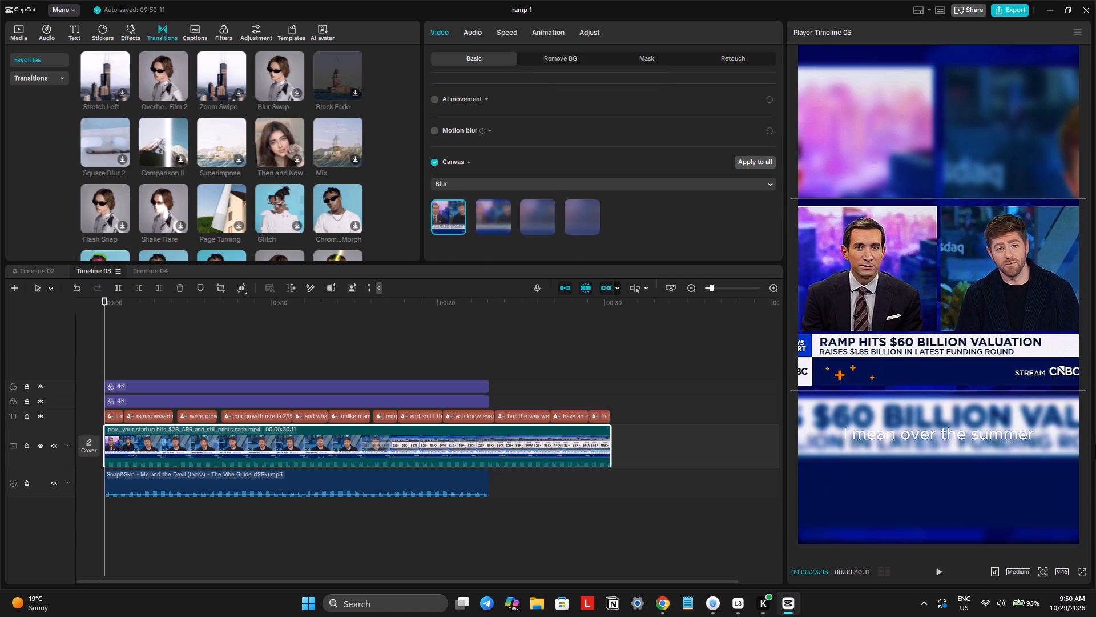
left_click_drag(1095, 444, 1095, 438)
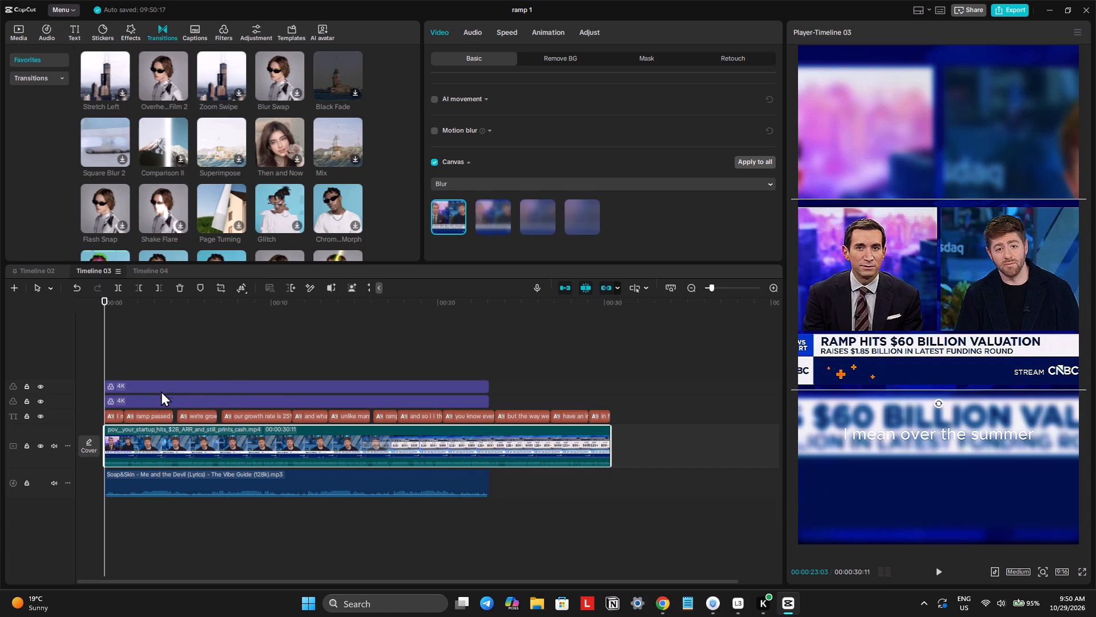
key("space")
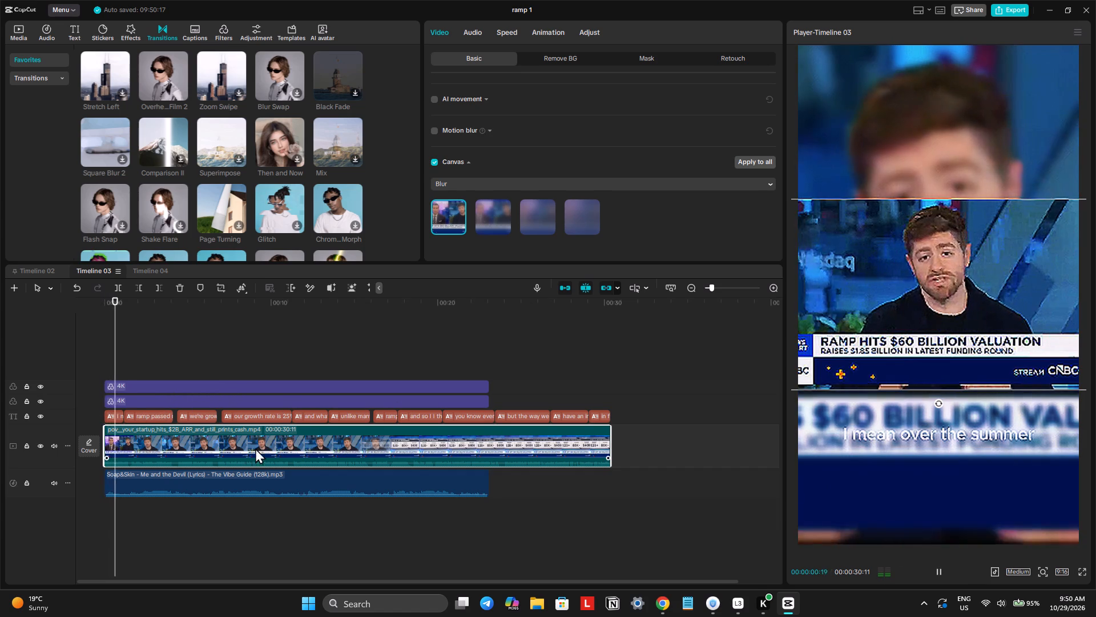
key("space")
Capture the full Timeline 03 caption list with Snipping Tool's text extractor, copy all its text, and restore the timeline area's height.
left_click(152, 415)
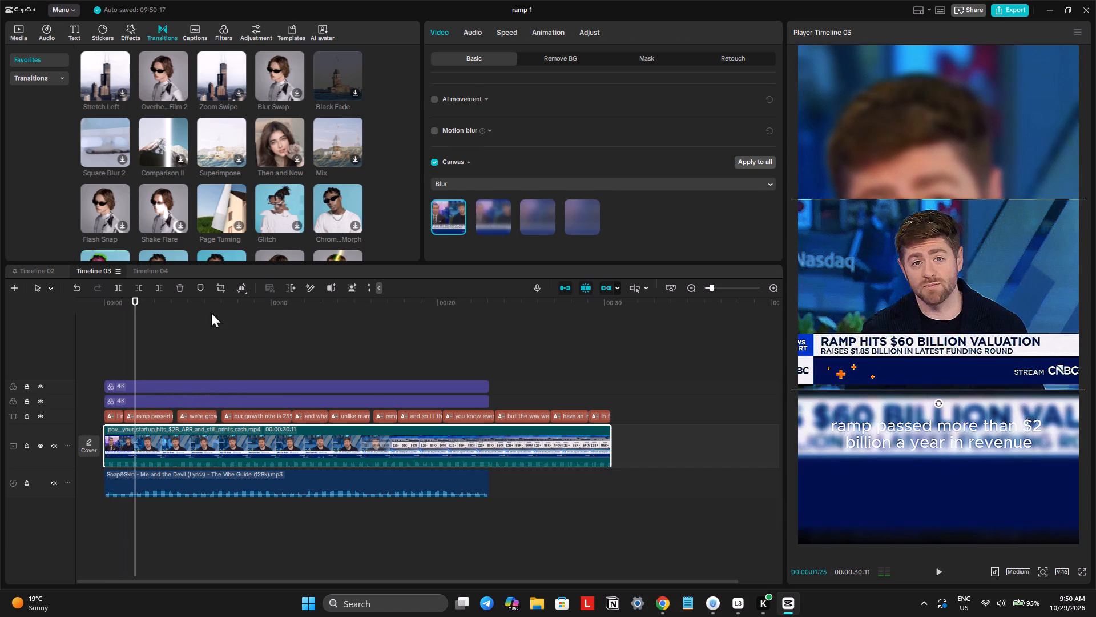
left_click(446, 30)
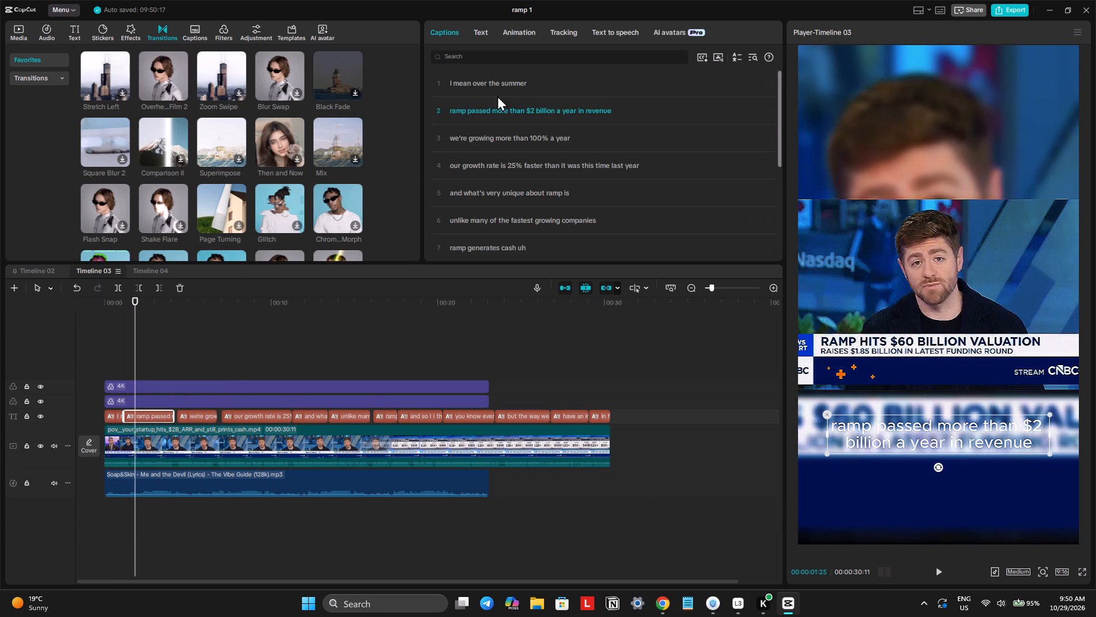
left_click_drag(470, 262, 469, 334)
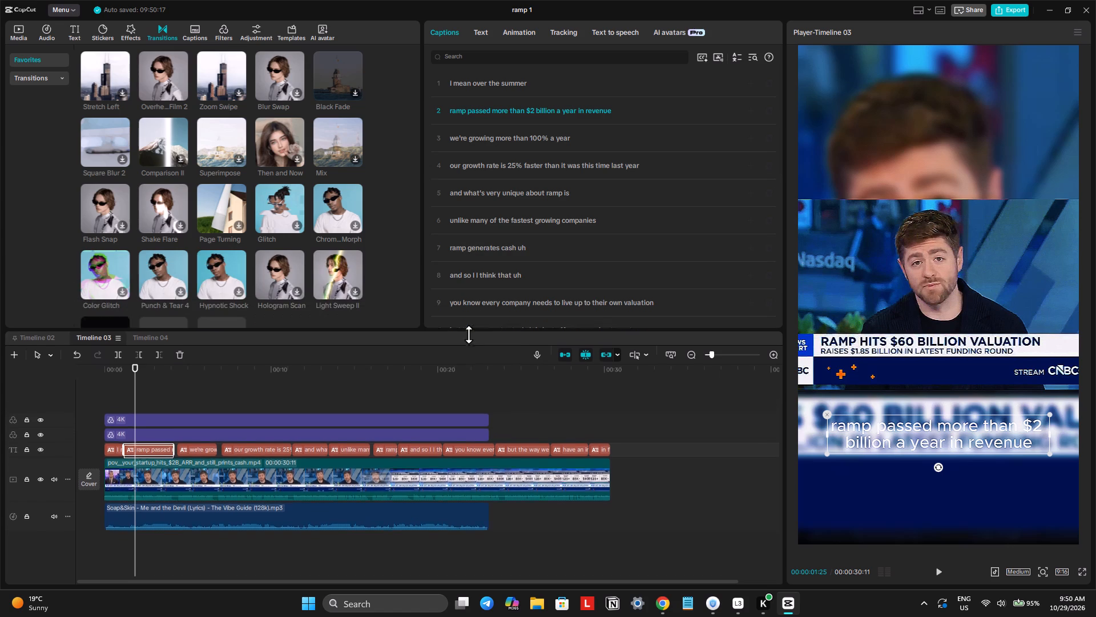
left_click_drag(469, 334, 466, 416)
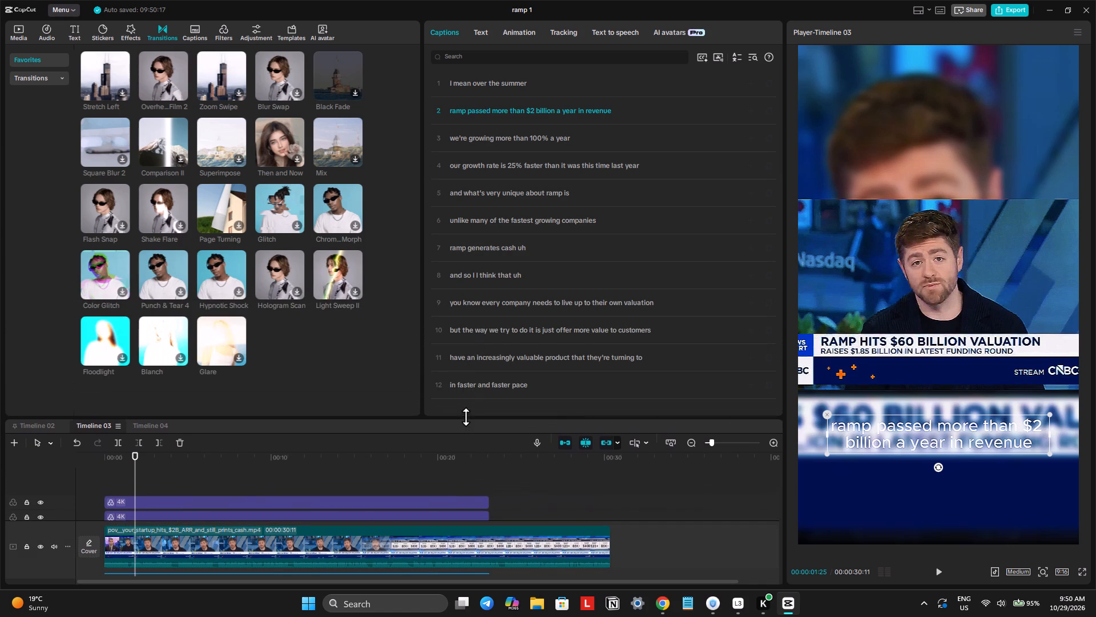
left_click_drag(466, 416, 464, 417)
scroll(459, 351, "up", 2)
key("shift+super+s")
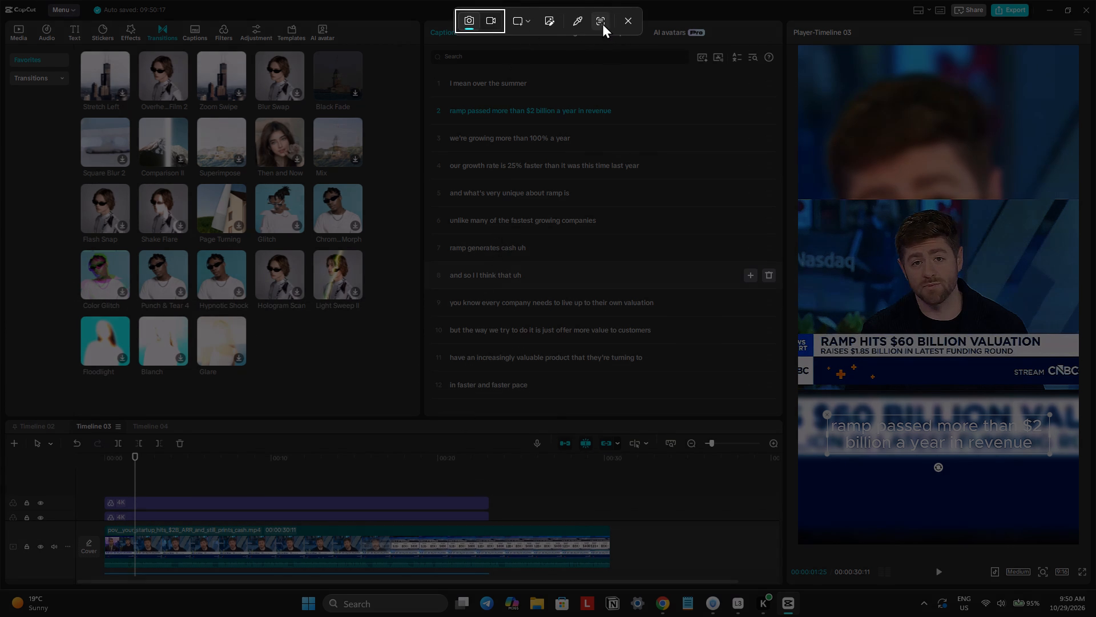
left_click(601, 22)
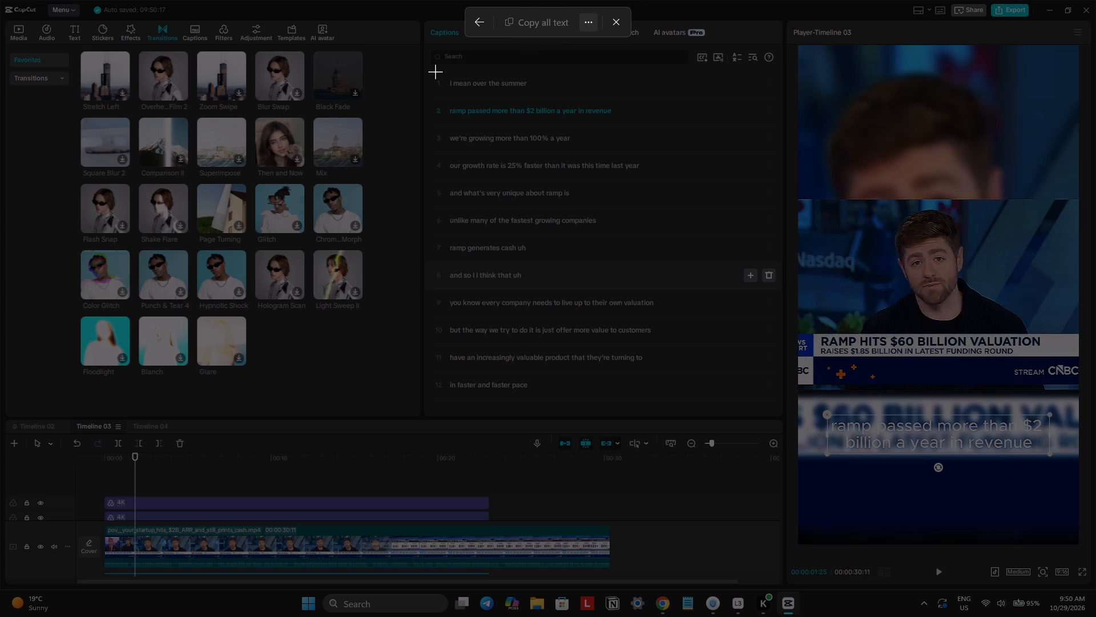
left_click_drag(425, 71, 789, 454)
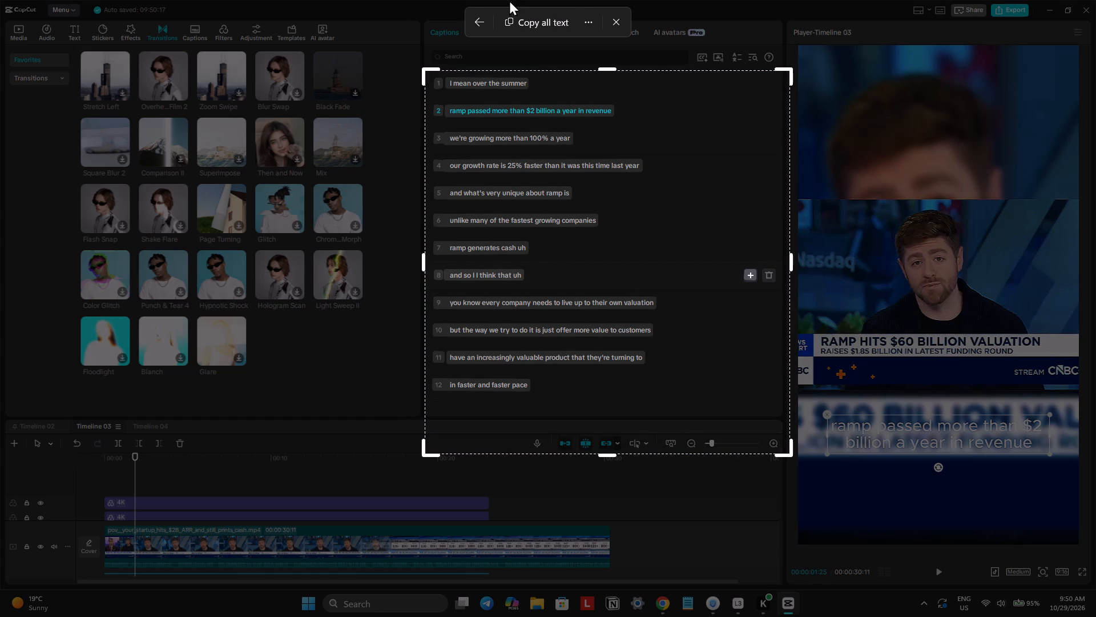
left_click(519, 22)
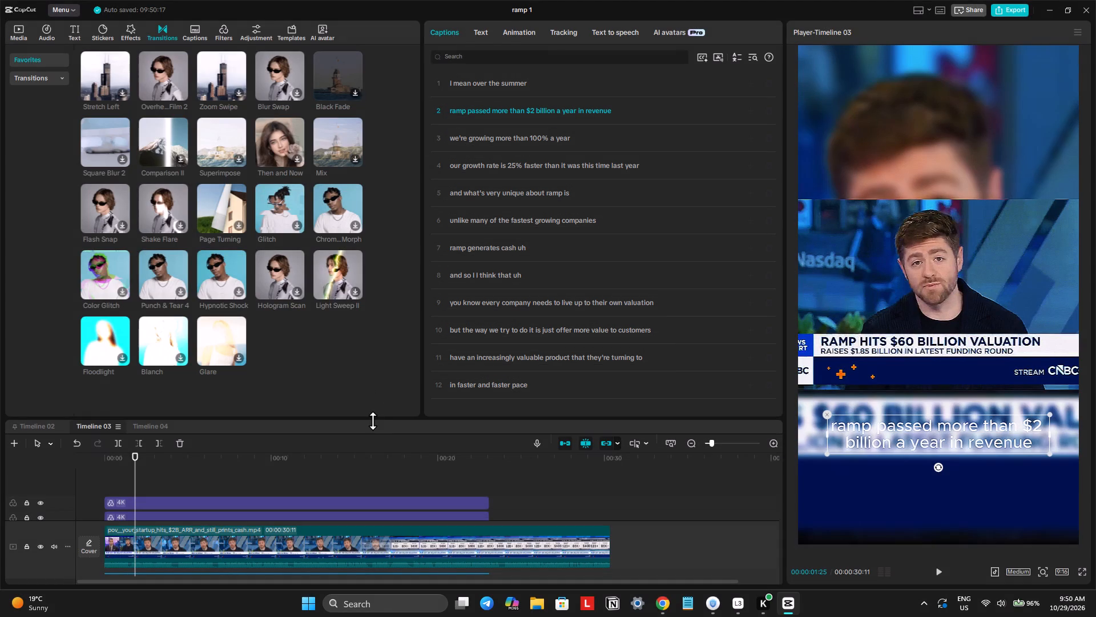
left_click_drag(373, 420, 371, 324)
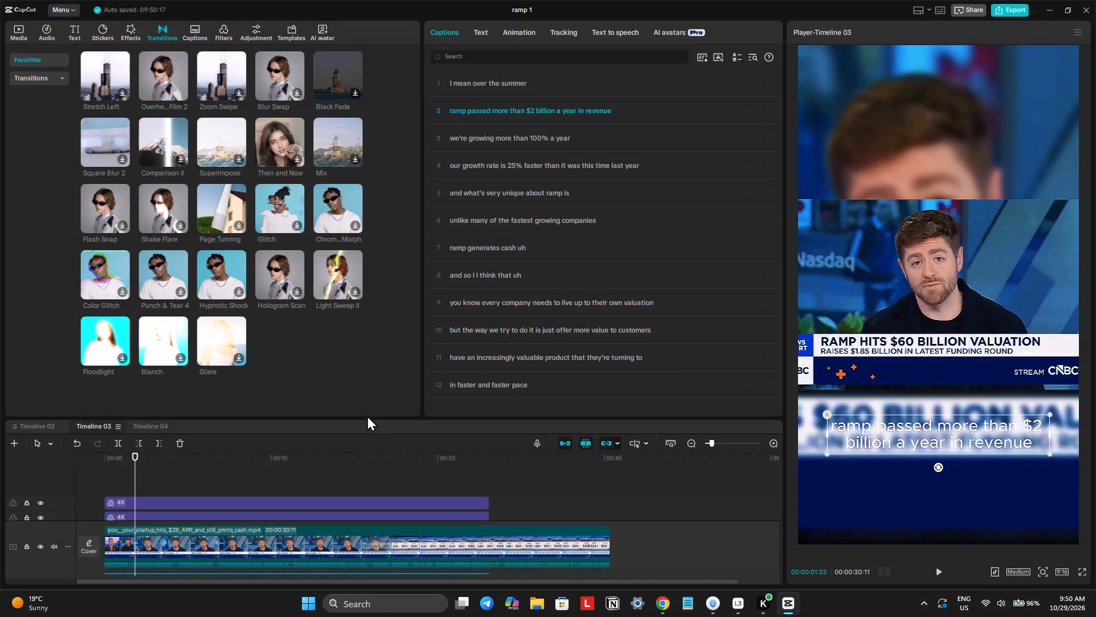
left_click(368, 421)
left_click_drag(368, 419, 368, 416)
left_click_drag(368, 416, 368, 305)
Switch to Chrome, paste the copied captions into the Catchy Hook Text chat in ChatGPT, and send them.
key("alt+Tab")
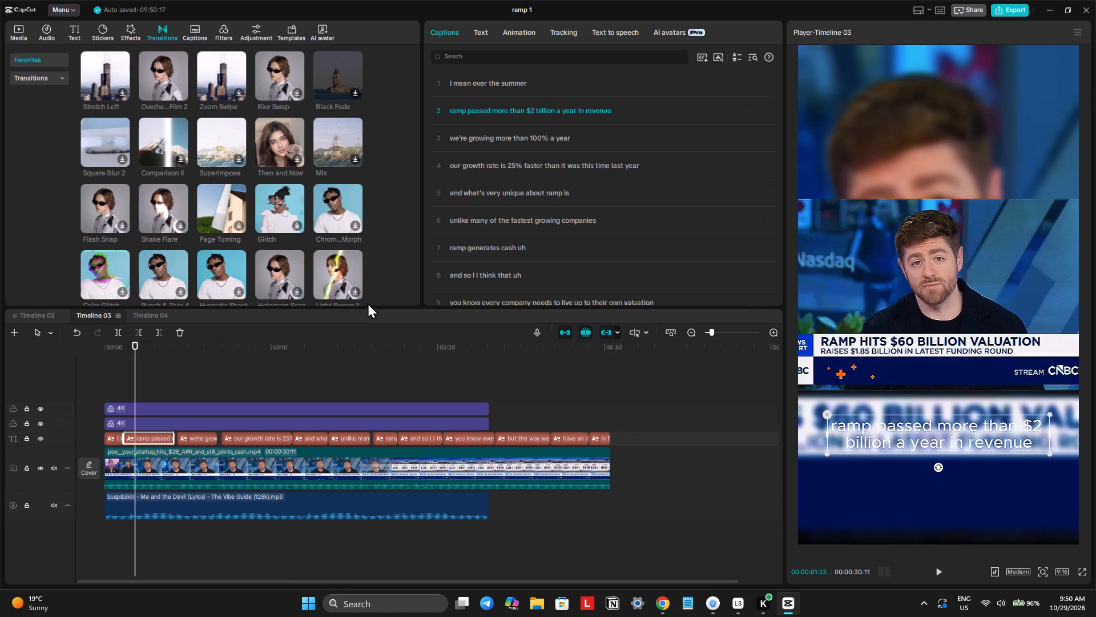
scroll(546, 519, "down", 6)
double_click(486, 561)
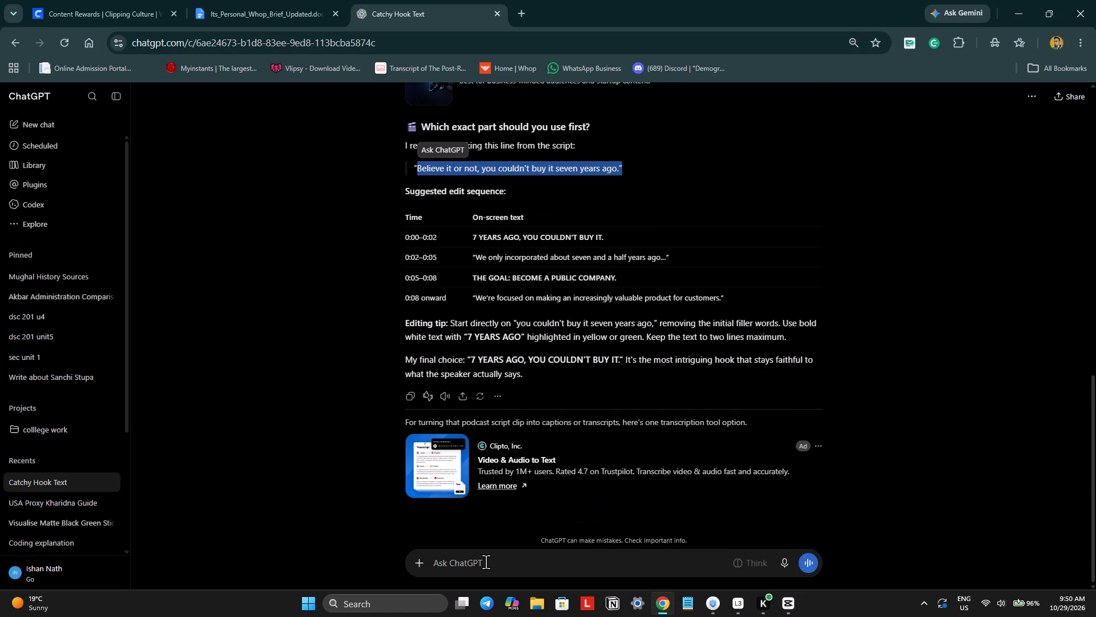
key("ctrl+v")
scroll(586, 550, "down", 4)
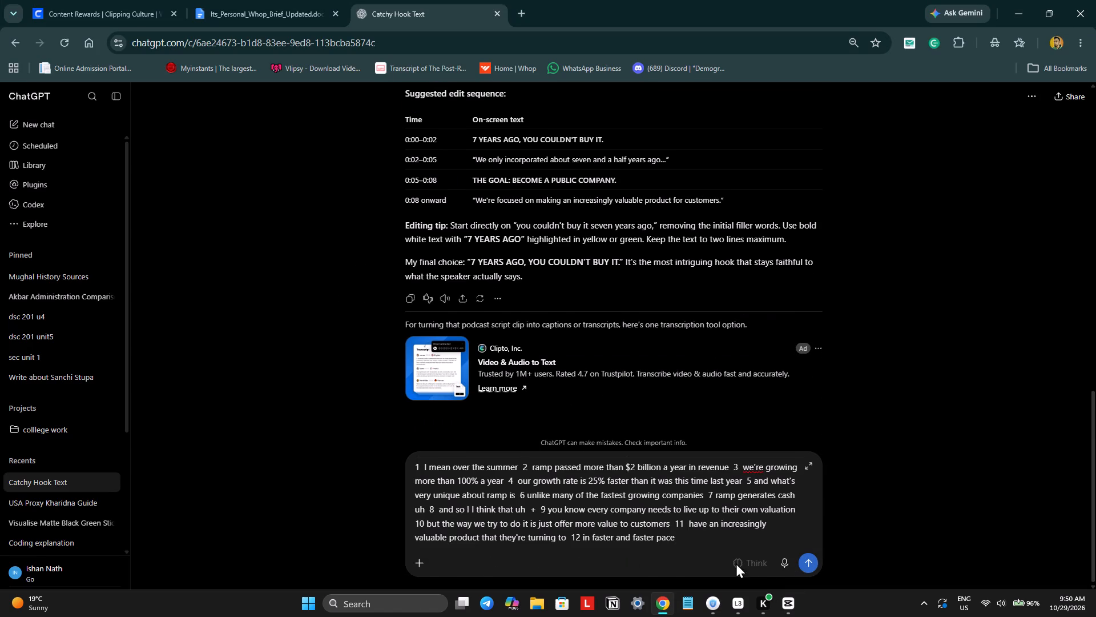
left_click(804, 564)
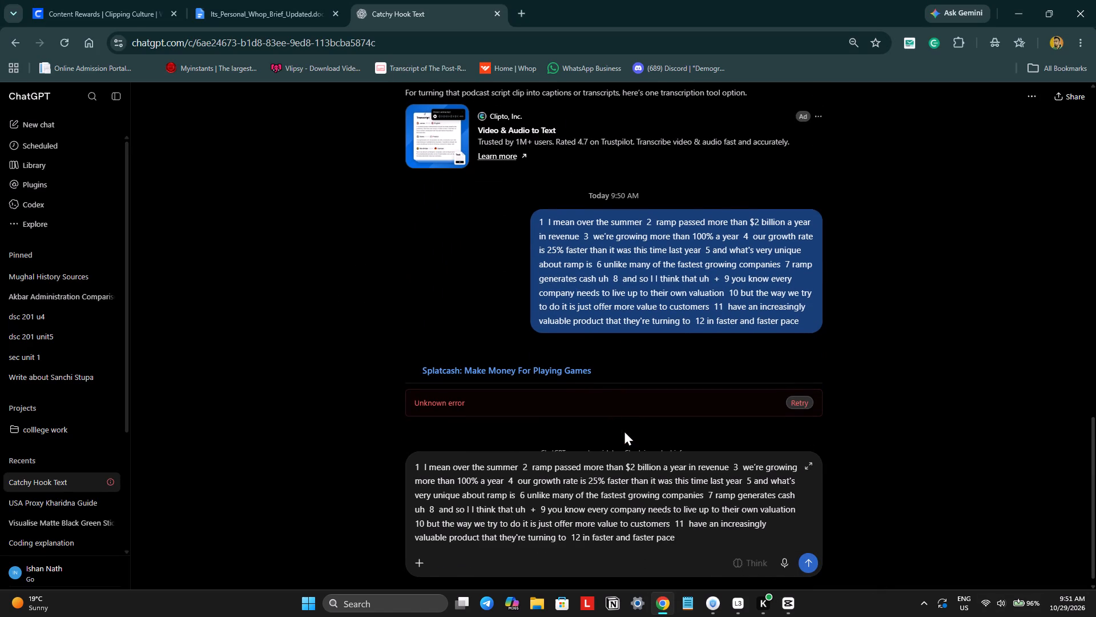
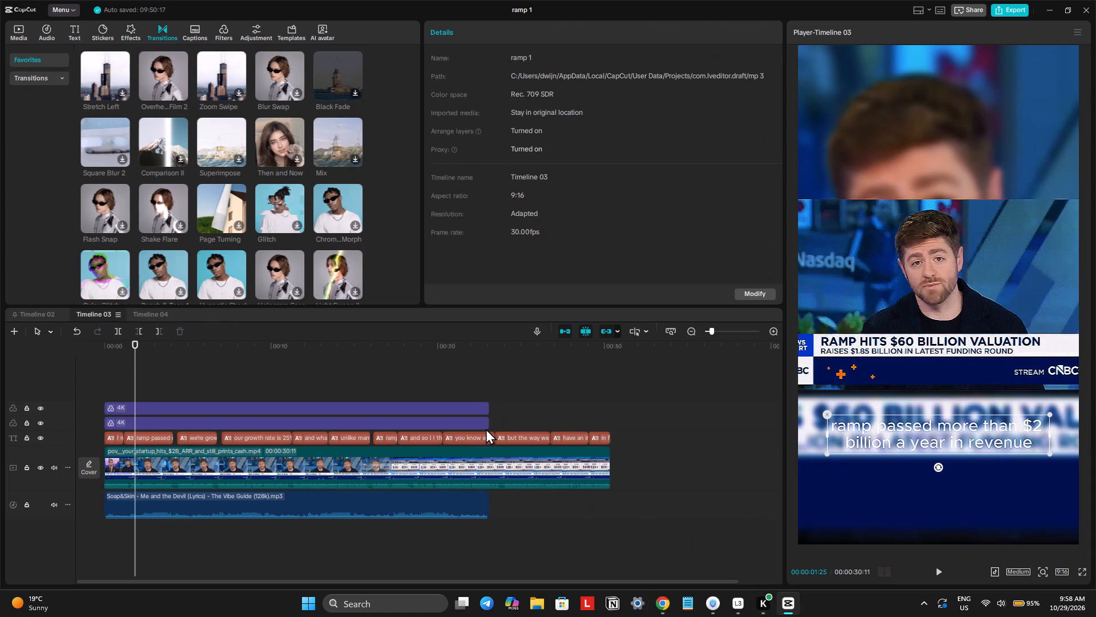
left_click_drag(486, 428, 483, 428)
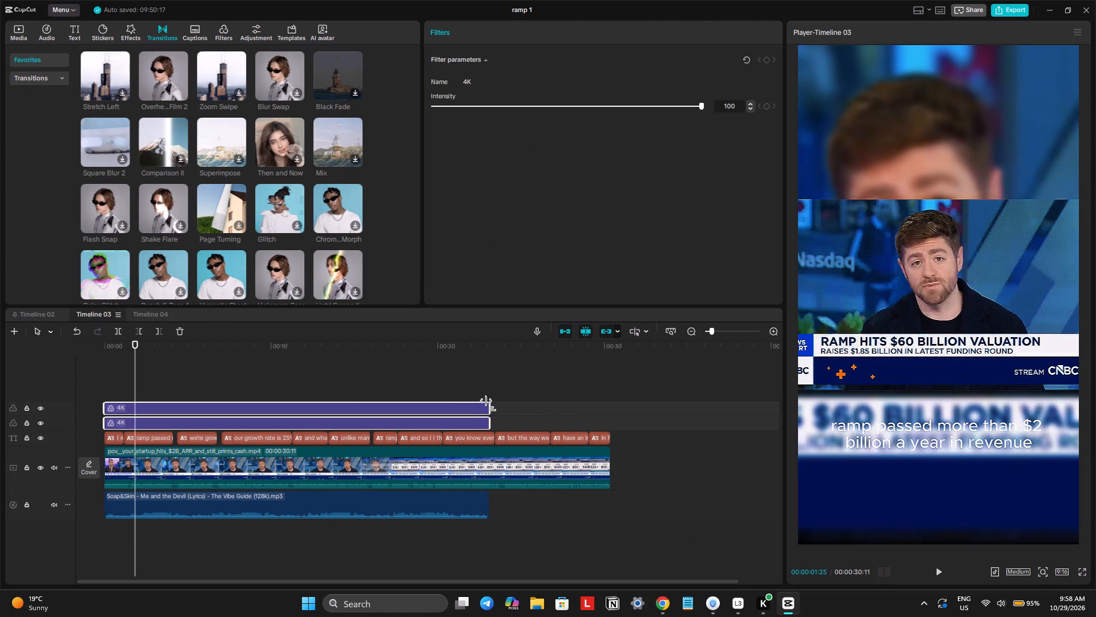
left_click_drag(490, 405, 606, 450)
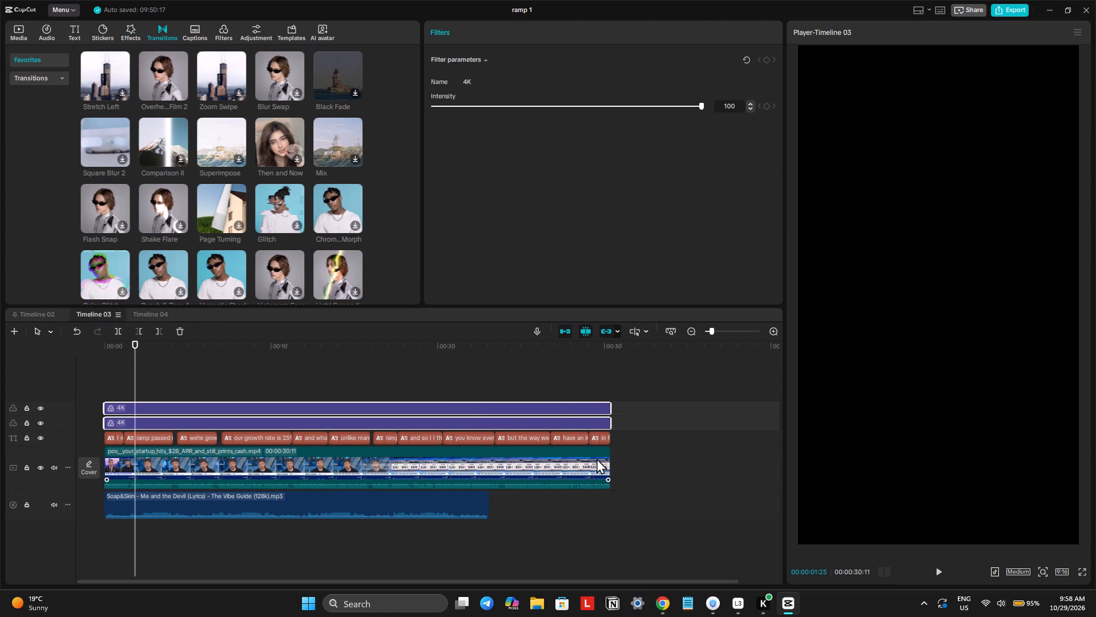
Extend the background music track to the end of the video clip.
left_click(477, 504)
left_click_drag(491, 496, 590, 508)
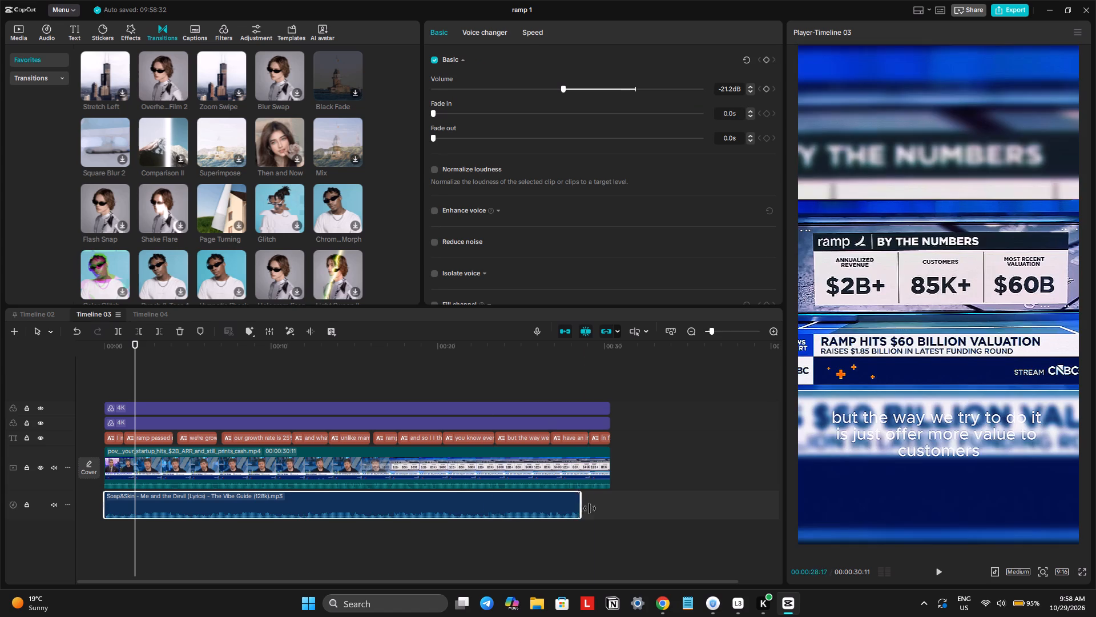
left_click_drag(590, 508, 609, 518)
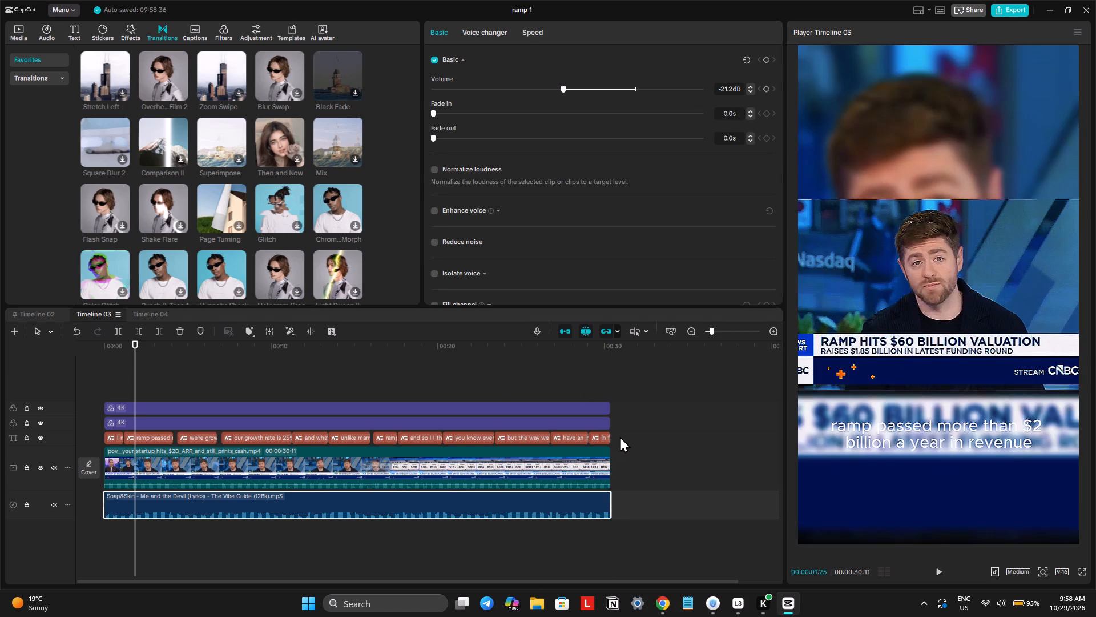
Select all captions, set their font to CreatoDisplay-ExtraBold and their character spacing to -1.
left_click_drag(620, 436, 134, 442)
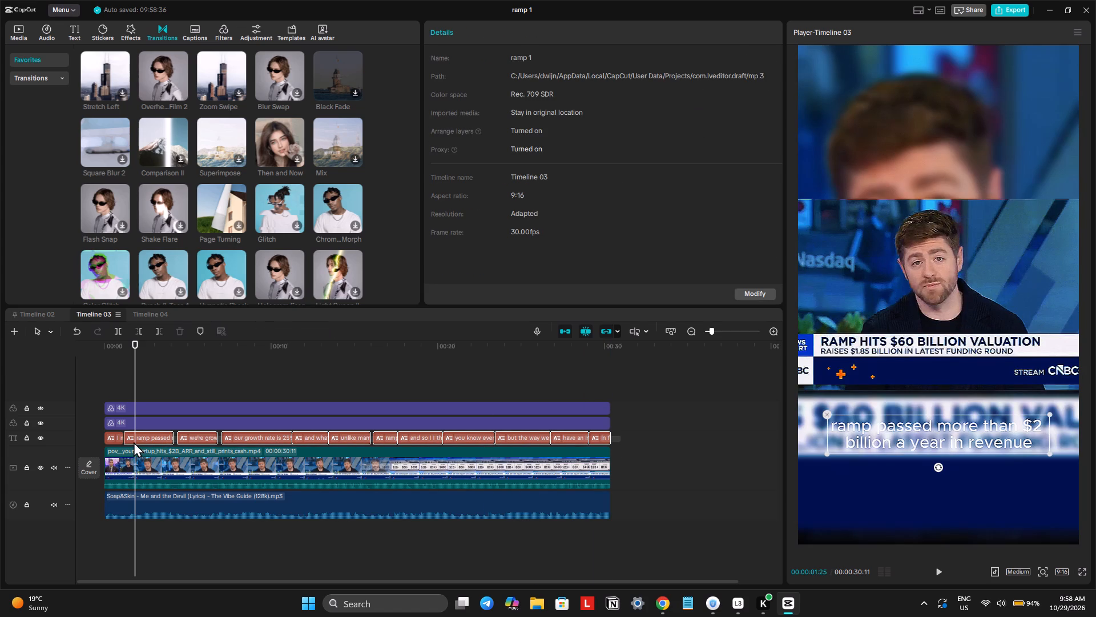
left_click_drag(134, 442, 100, 432)
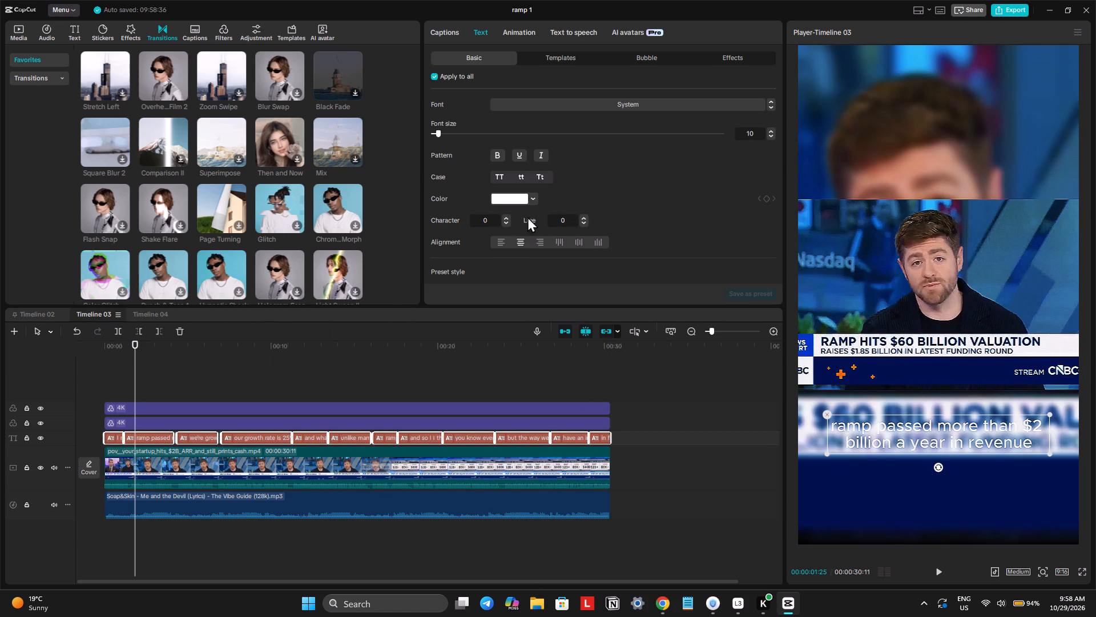
left_click(546, 107)
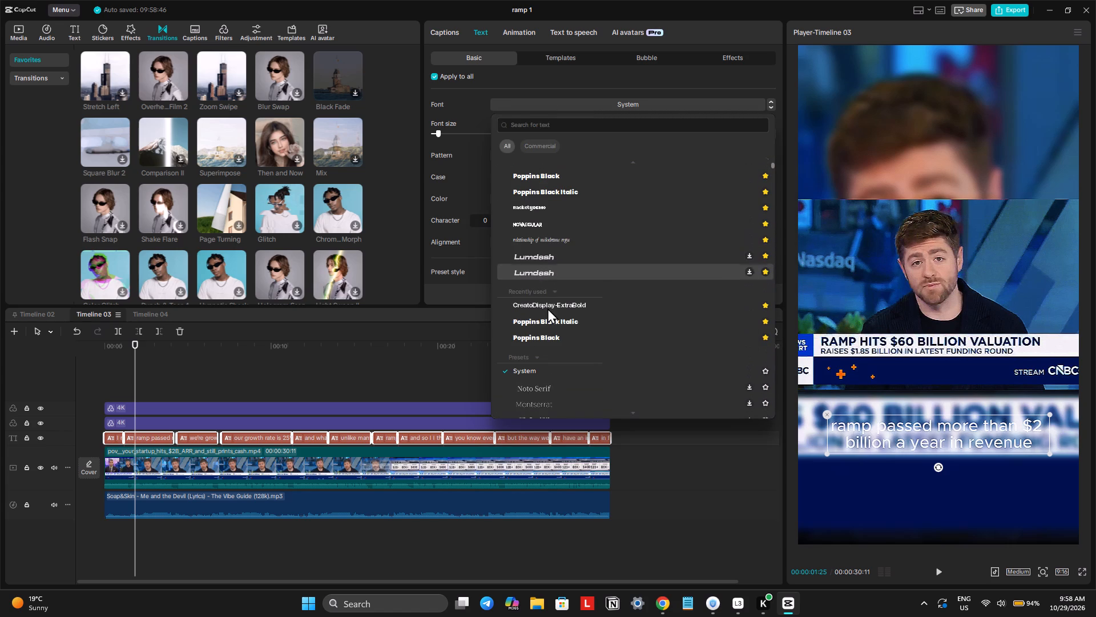
left_click(546, 300)
left_click(506, 226)
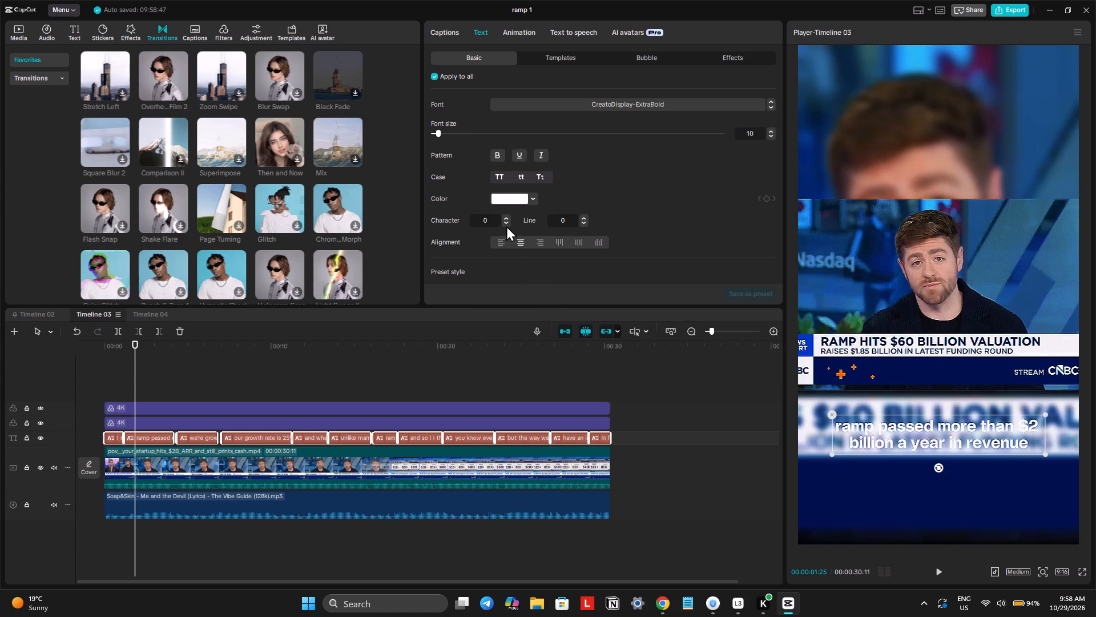
left_click(506, 223)
Add a black shadow to all captions with 44% blurriness and 70% opacity.
scroll(517, 228, "down", 3)
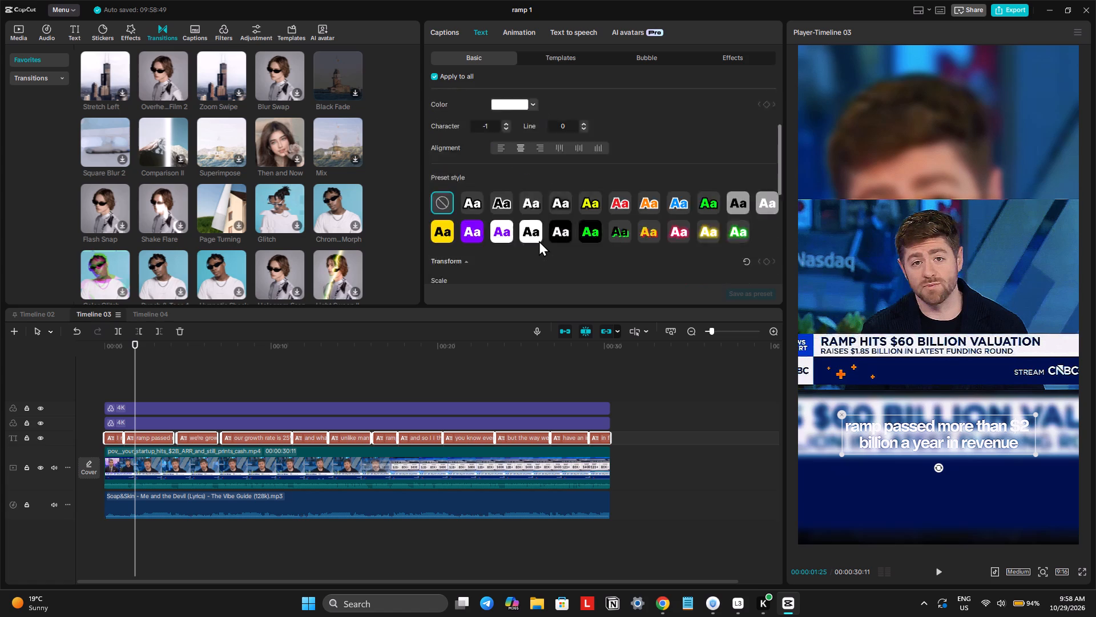
scroll(539, 241, "down", 2)
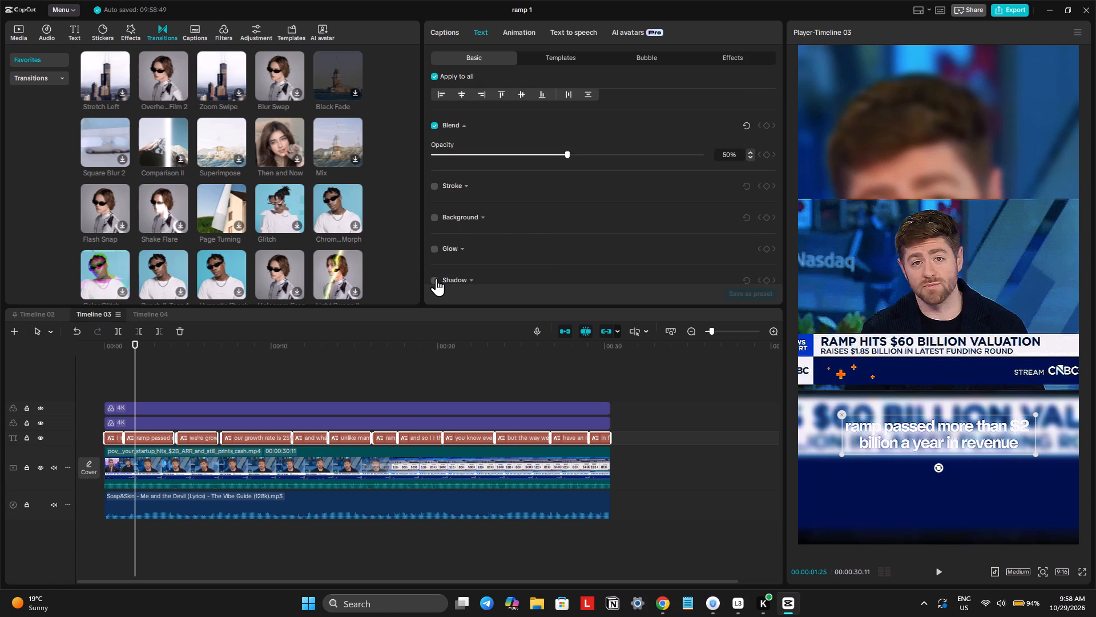
left_click(436, 279)
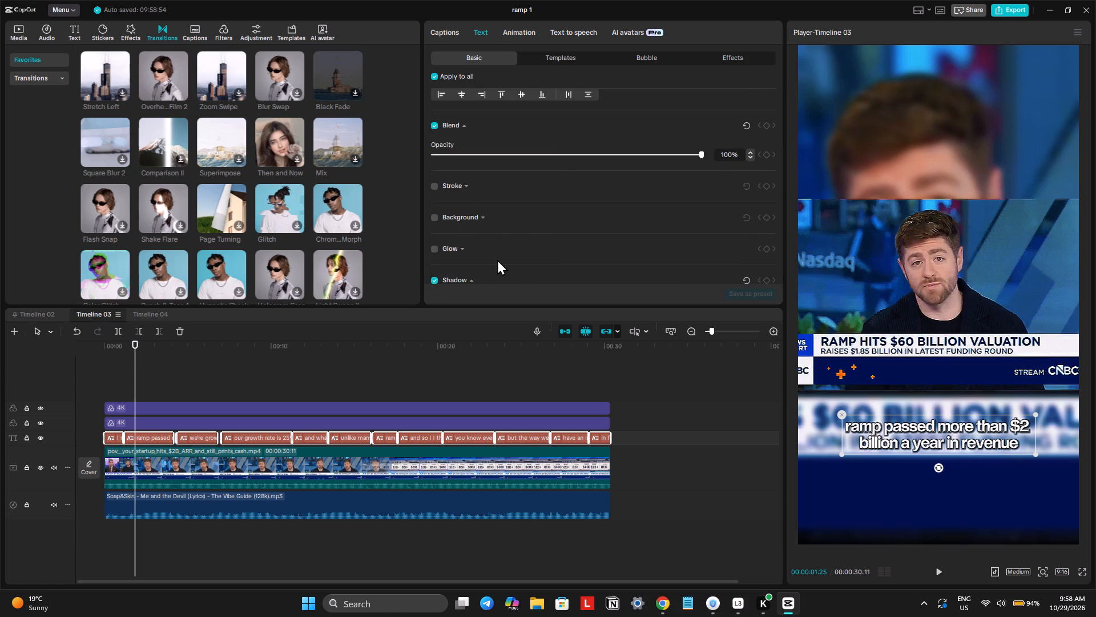
scroll(495, 259, "down", 1)
left_click_drag(512, 199, 552, 206)
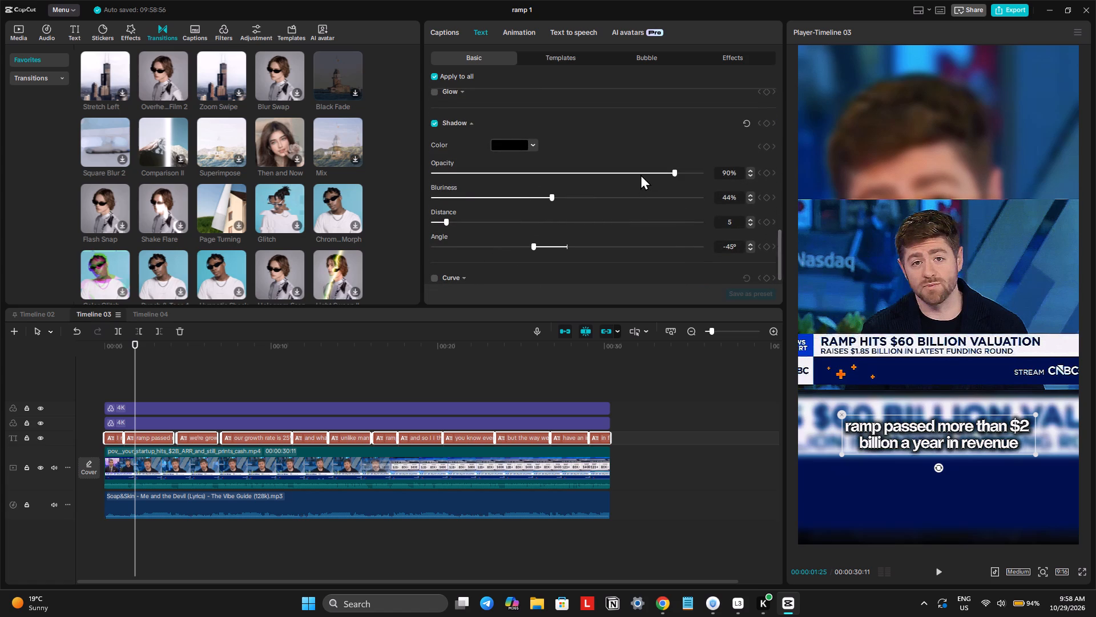
left_click_drag(640, 174, 621, 174)
Apply the favorite caption animation Switch to all captions and pause the preview.
scroll(568, 118, "up", 3)
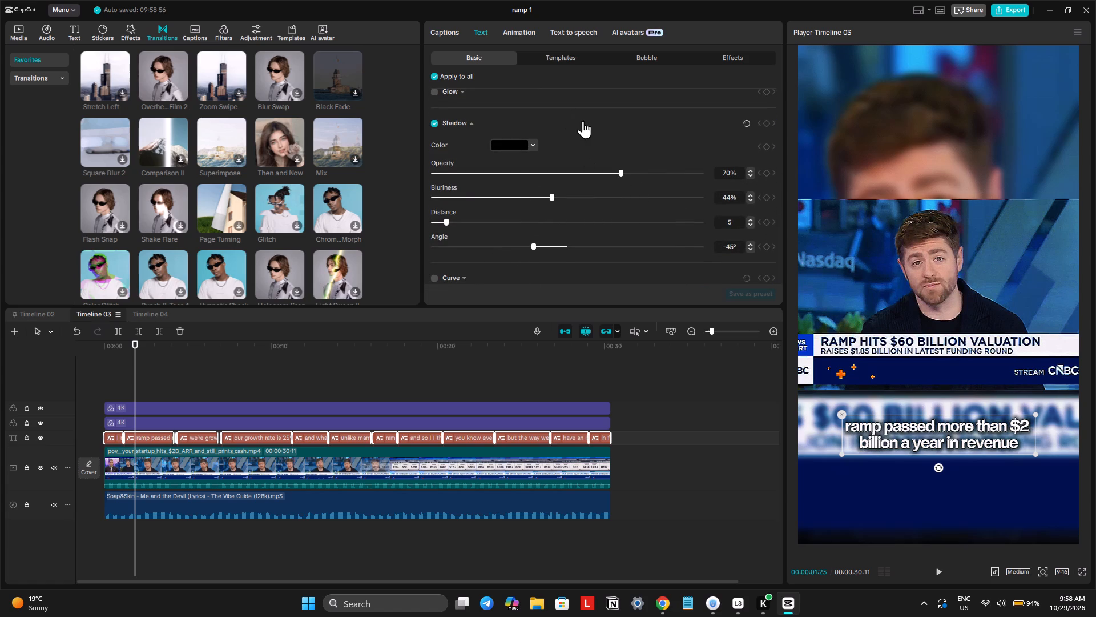
scroll(583, 121, "up", 2)
scroll(567, 167, "up", 6)
left_click(522, 34)
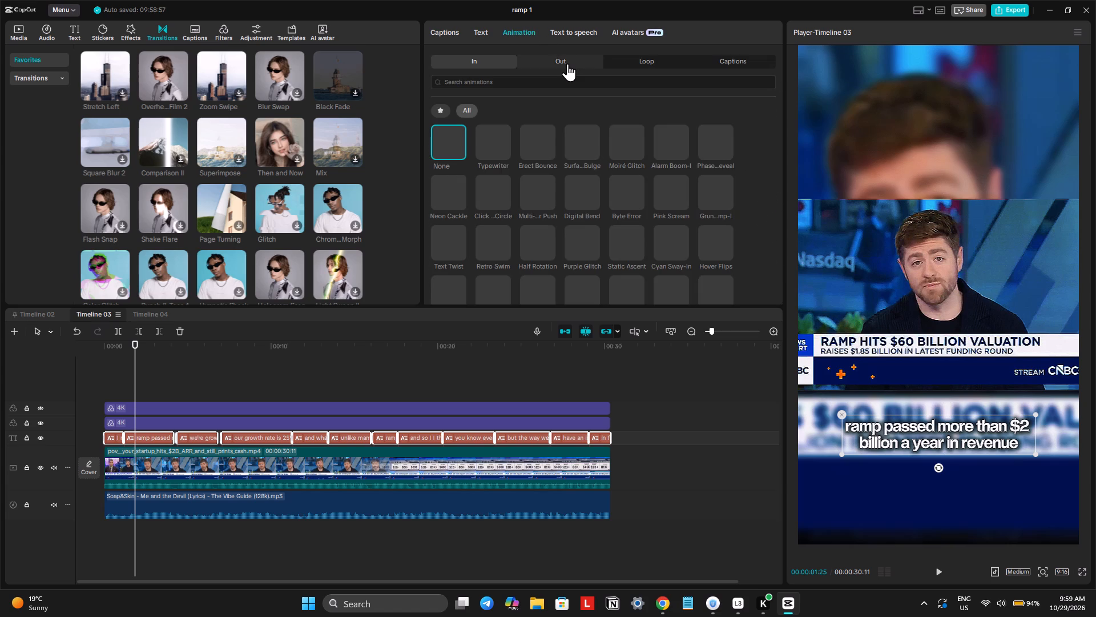
left_click(716, 59)
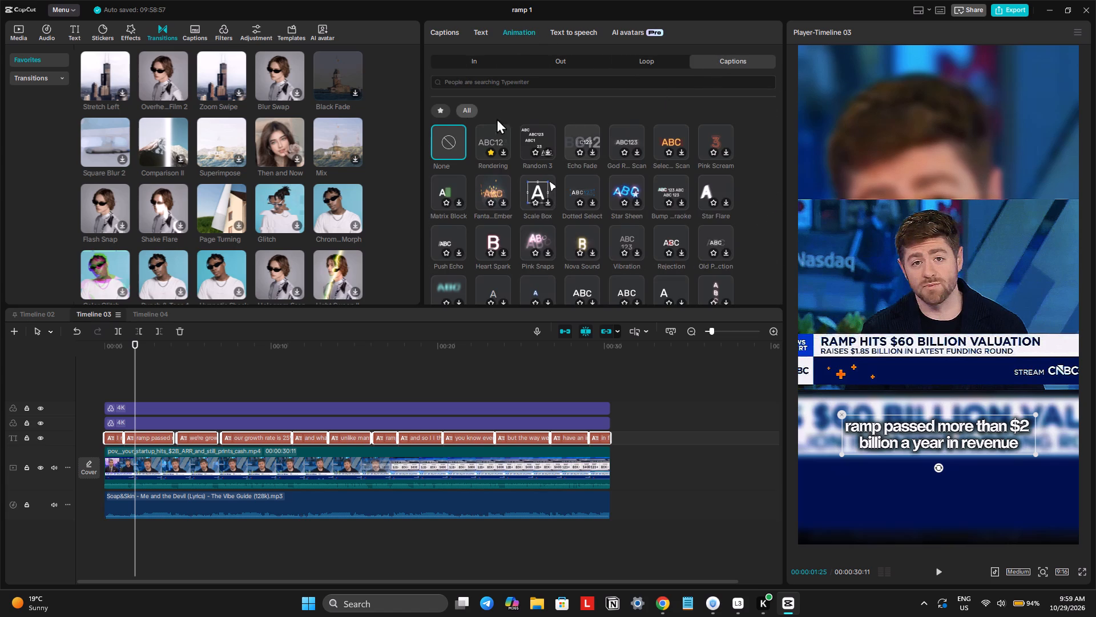
left_click(449, 110)
left_click(448, 109)
left_click(448, 109)
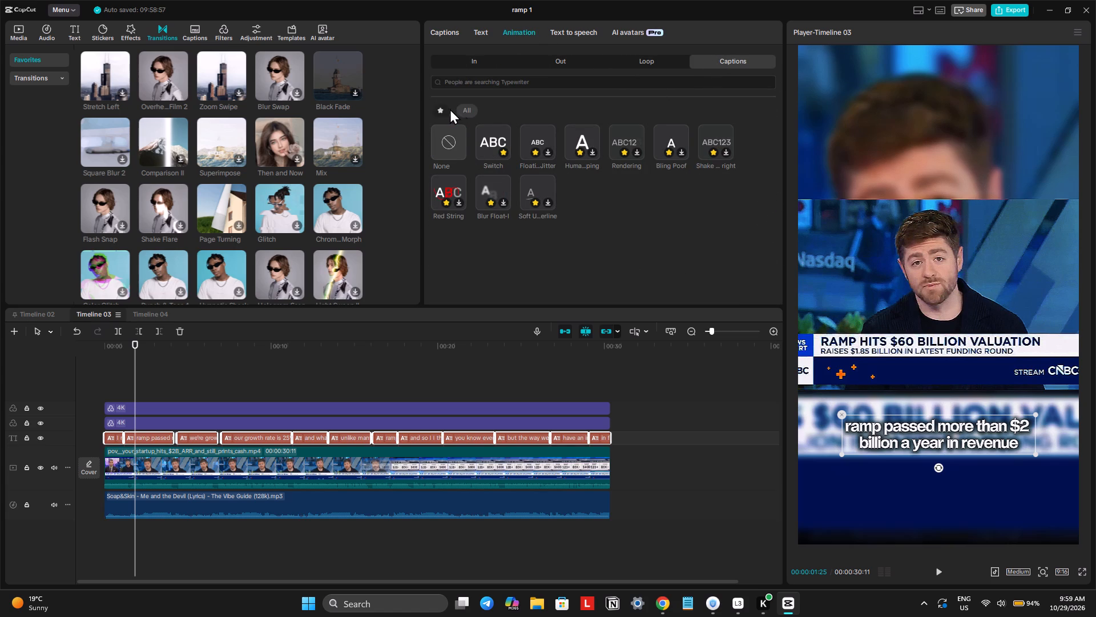
left_click(499, 139)
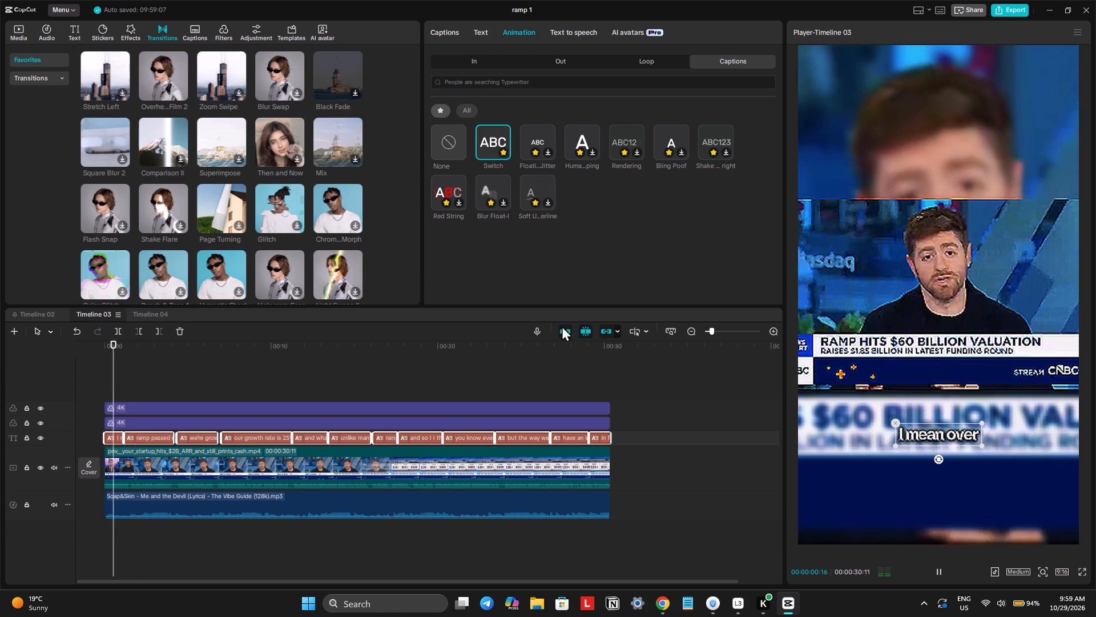
key("space")
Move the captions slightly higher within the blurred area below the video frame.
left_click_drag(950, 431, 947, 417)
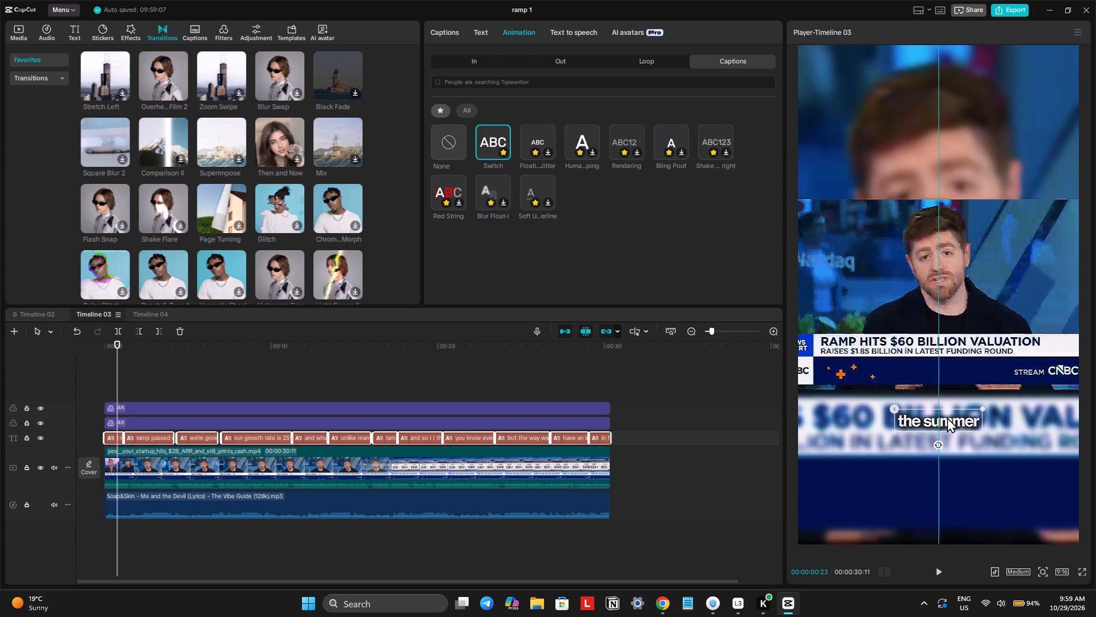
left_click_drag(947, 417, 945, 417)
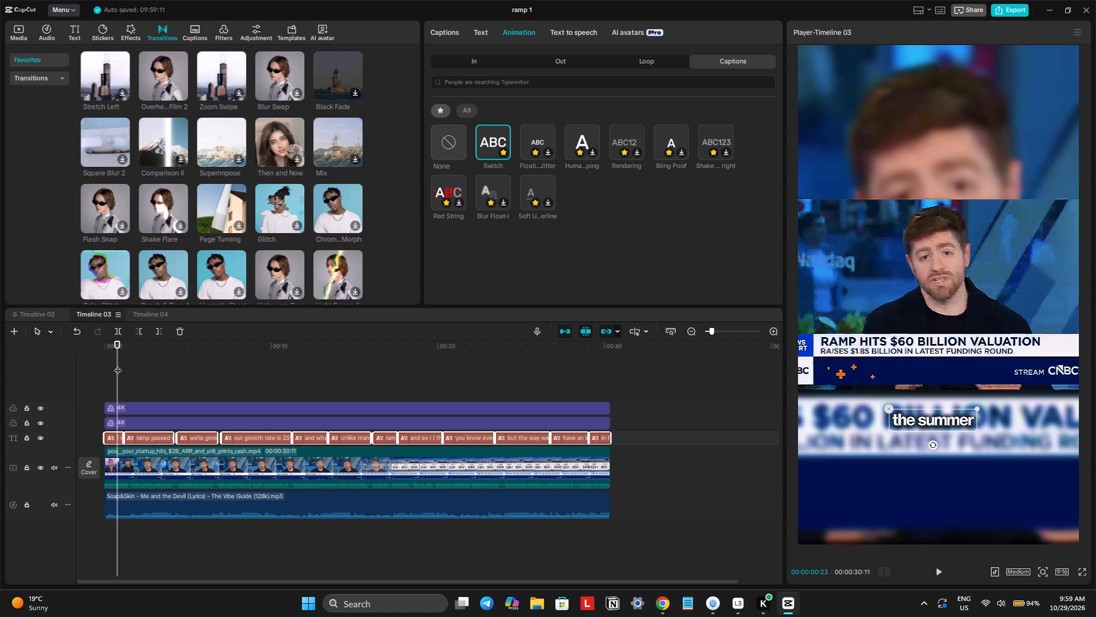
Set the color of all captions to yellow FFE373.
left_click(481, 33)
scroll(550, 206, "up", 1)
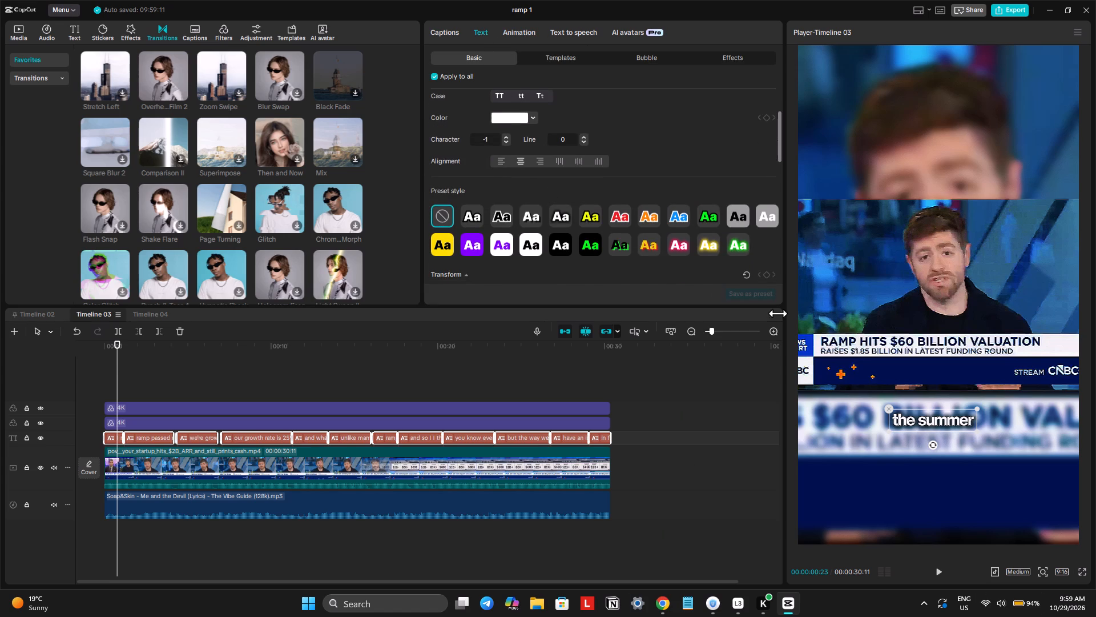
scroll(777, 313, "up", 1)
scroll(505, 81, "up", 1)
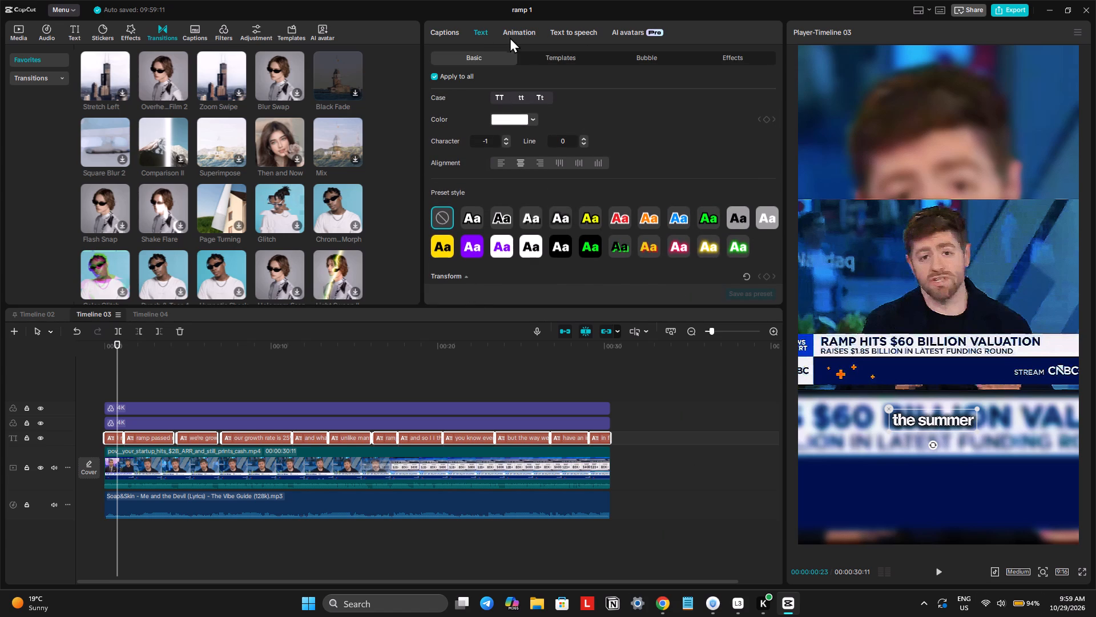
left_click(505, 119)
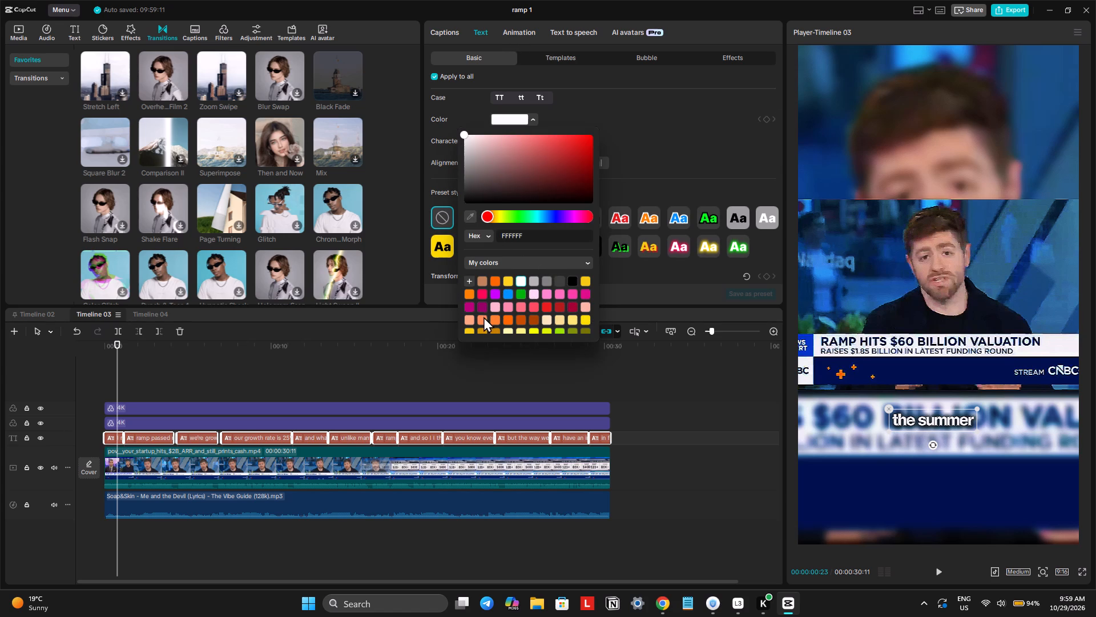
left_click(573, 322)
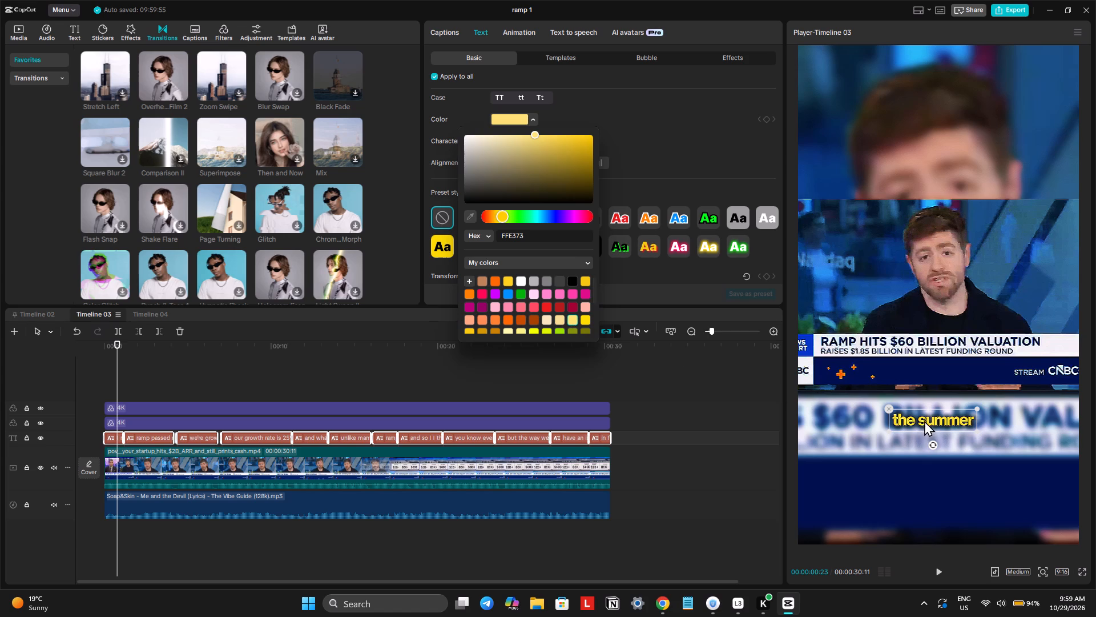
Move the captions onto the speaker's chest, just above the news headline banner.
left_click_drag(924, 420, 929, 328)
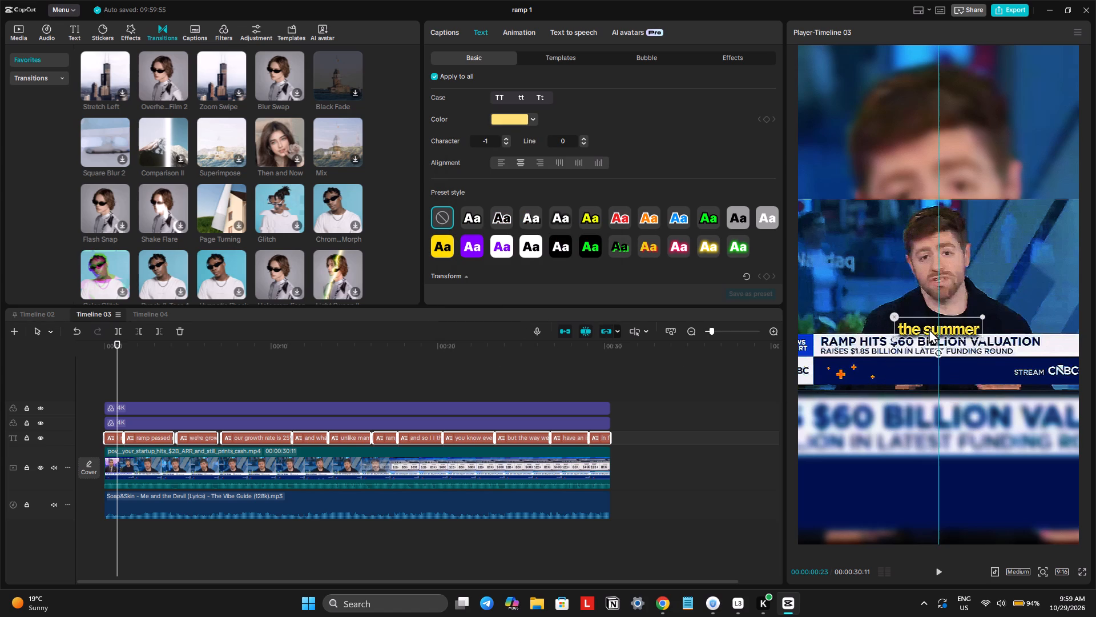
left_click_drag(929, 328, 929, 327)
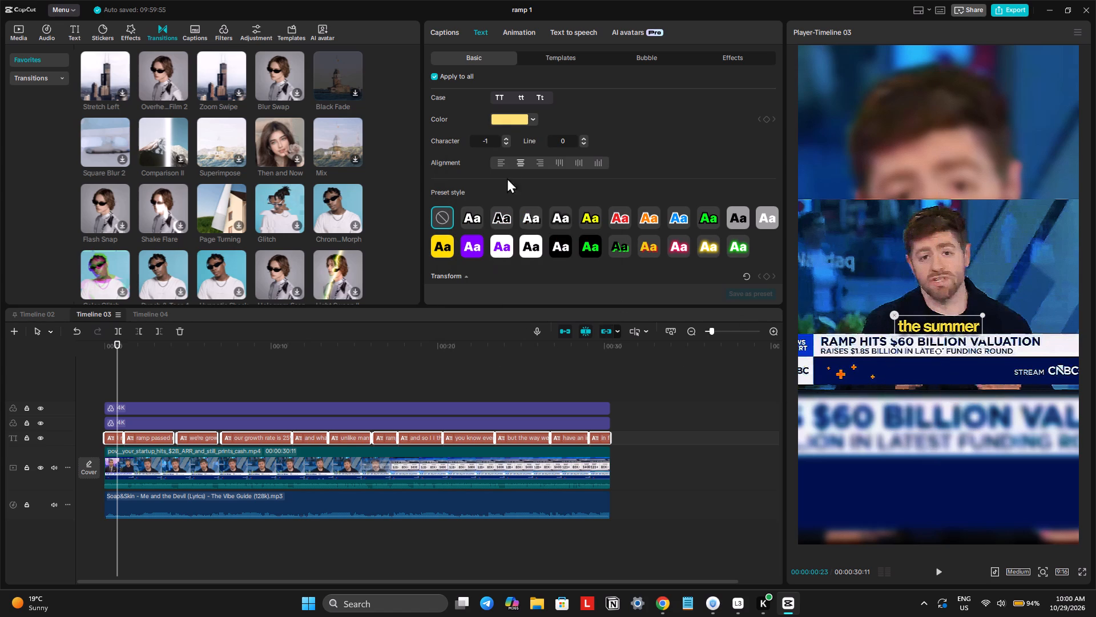
Change the color of all captions to pale cream F8E4BC.
left_click(506, 115)
left_click(474, 146)
left_click(472, 143)
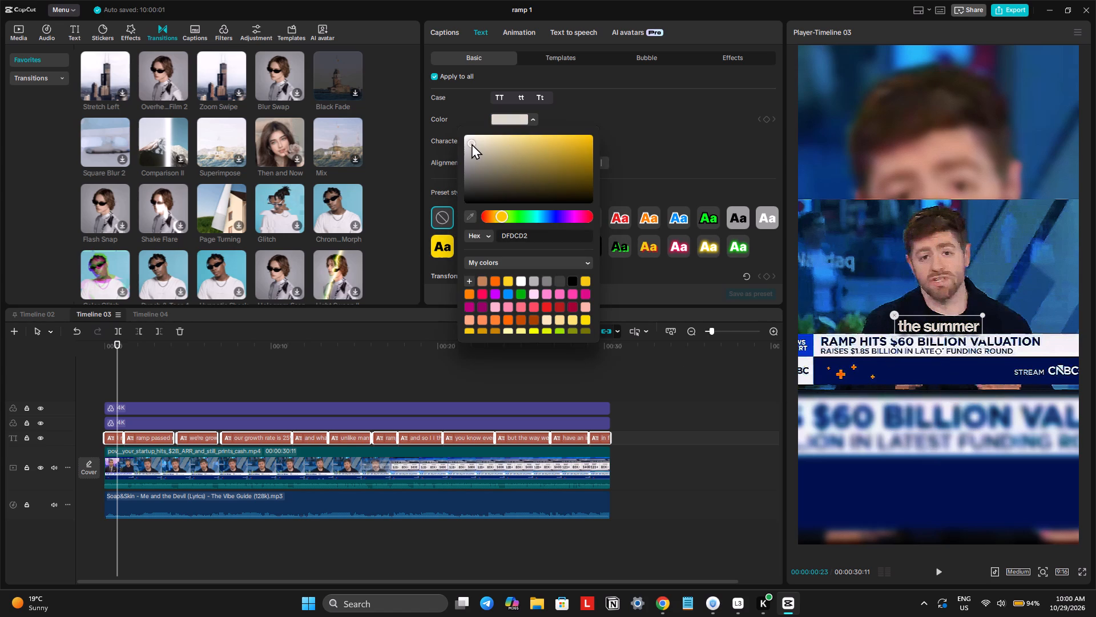
left_click(549, 320)
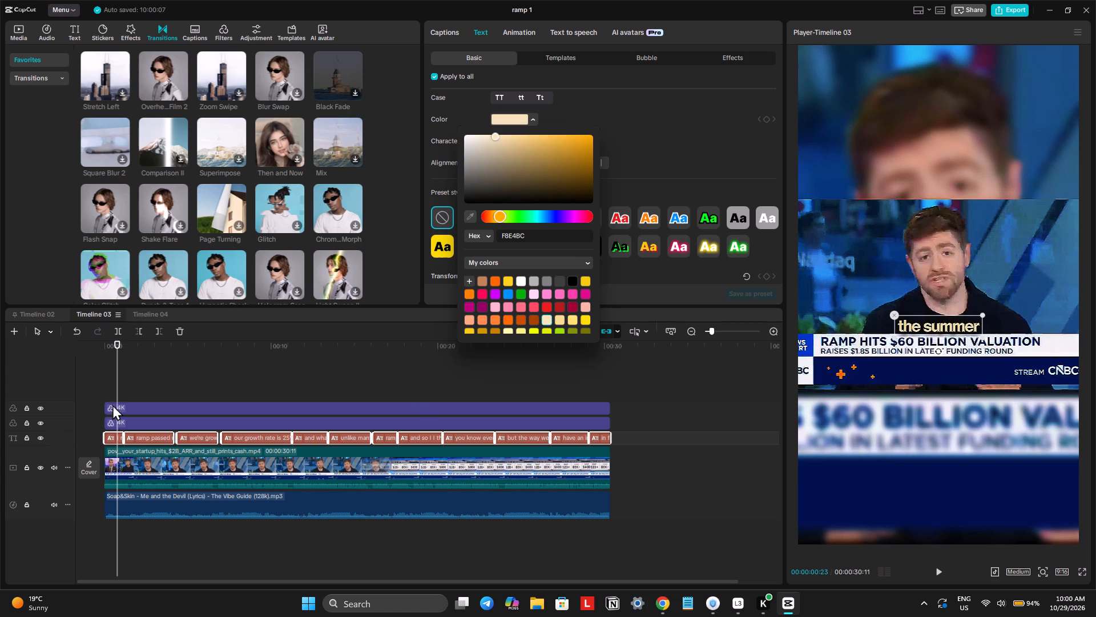
Play the timeline from the start and move the captions down onto the dark blue strip beside the CNBC logo.
left_click(111, 349)
left_click_drag(111, 349, 80, 360)
key("space")
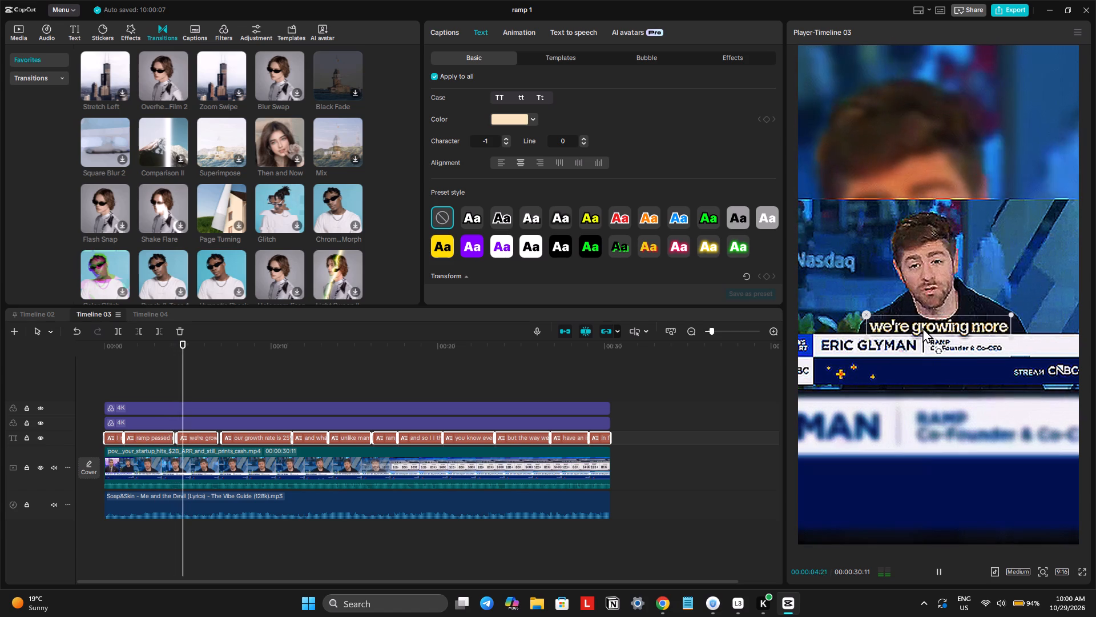
left_click_drag(922, 327, 921, 374)
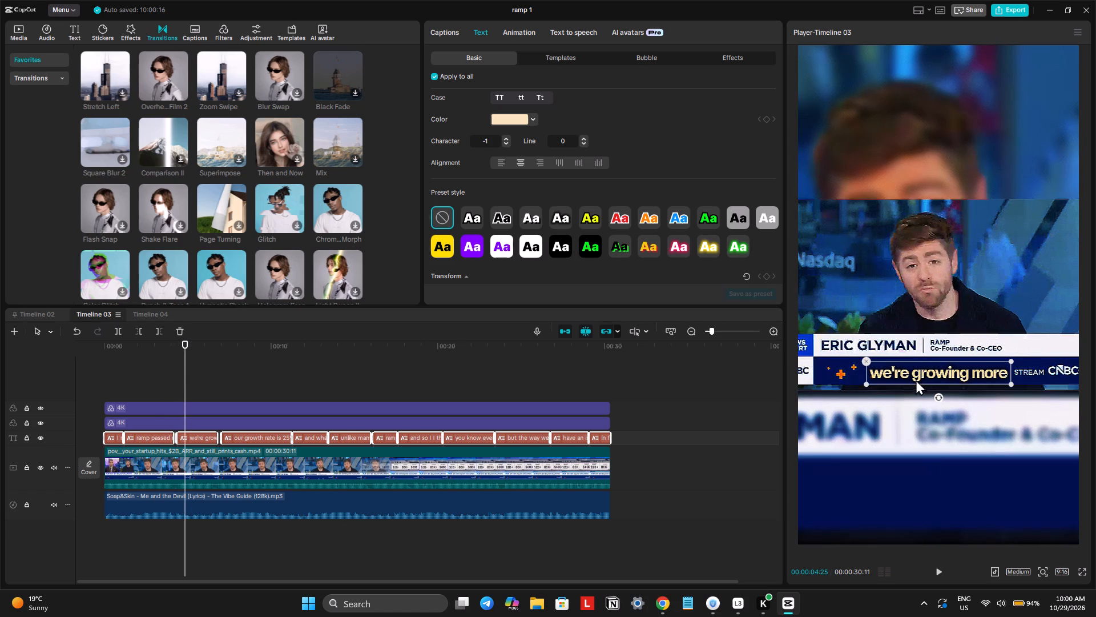
key("space")
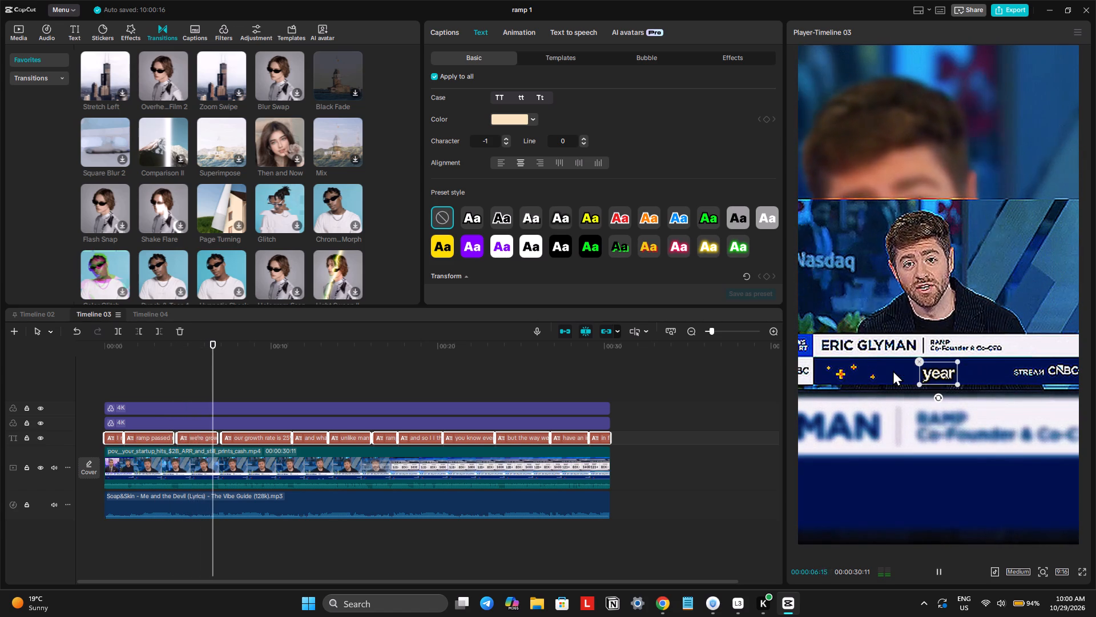
Raise the main video clip's audio volume to 12.7 dB.
left_click(369, 464)
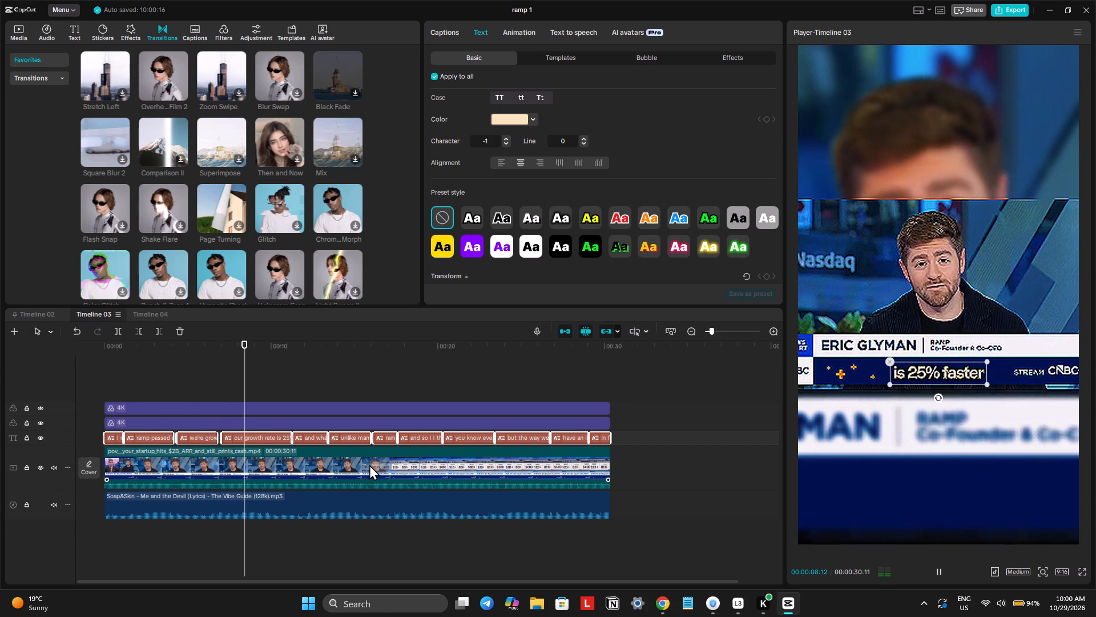
left_click(473, 27)
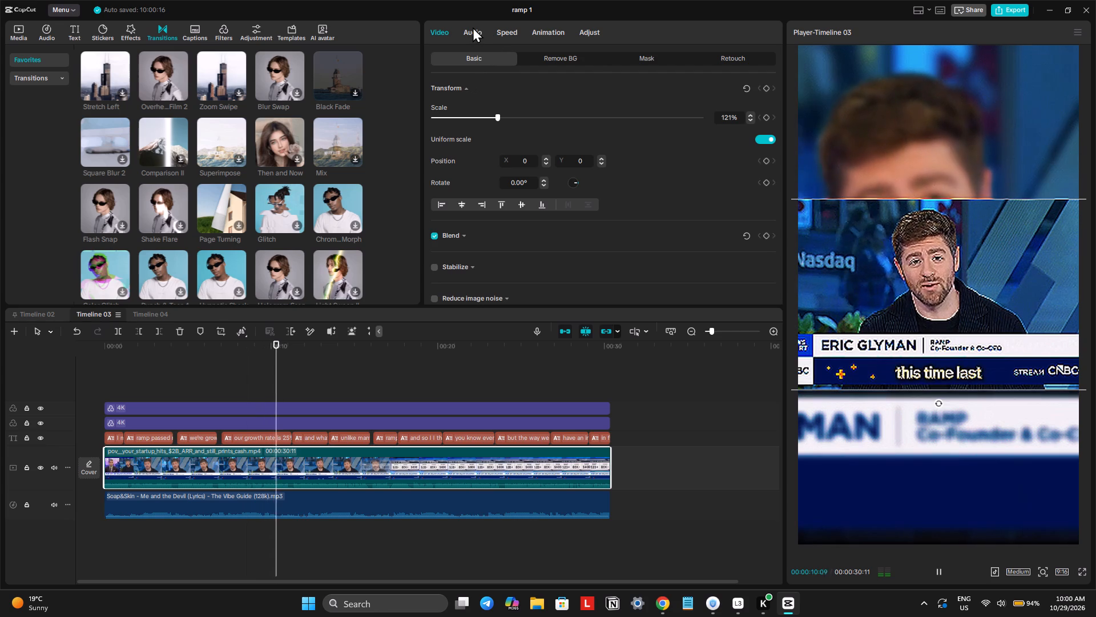
left_click_drag(650, 114, 675, 117)
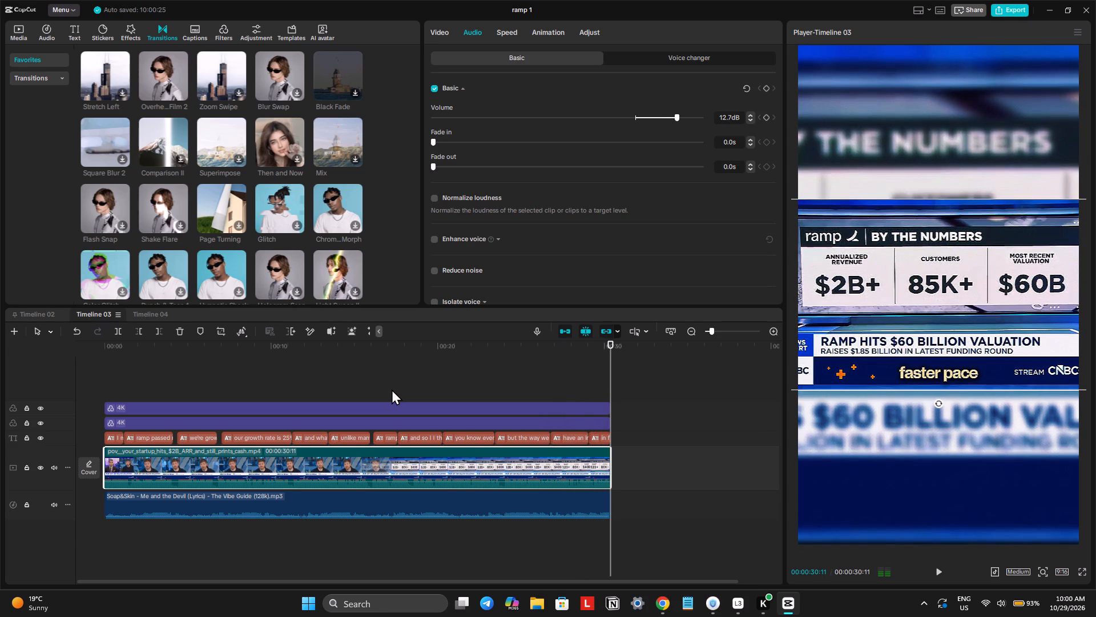
key("space")
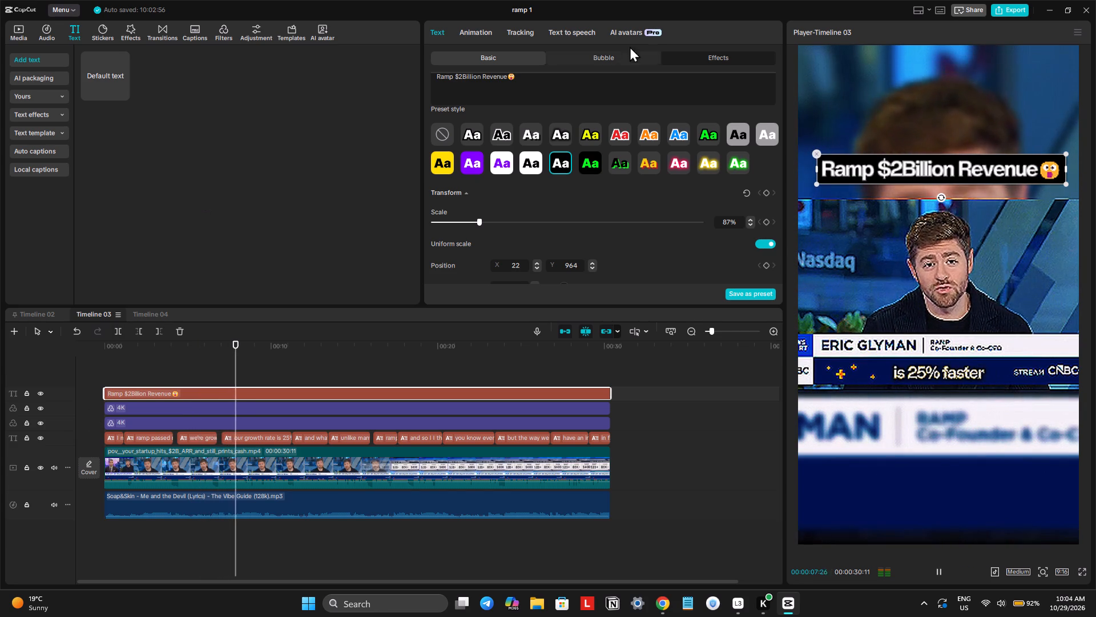
Rename the project as "ramp 2".
left_click(532, 7)
left_click(530, 11)
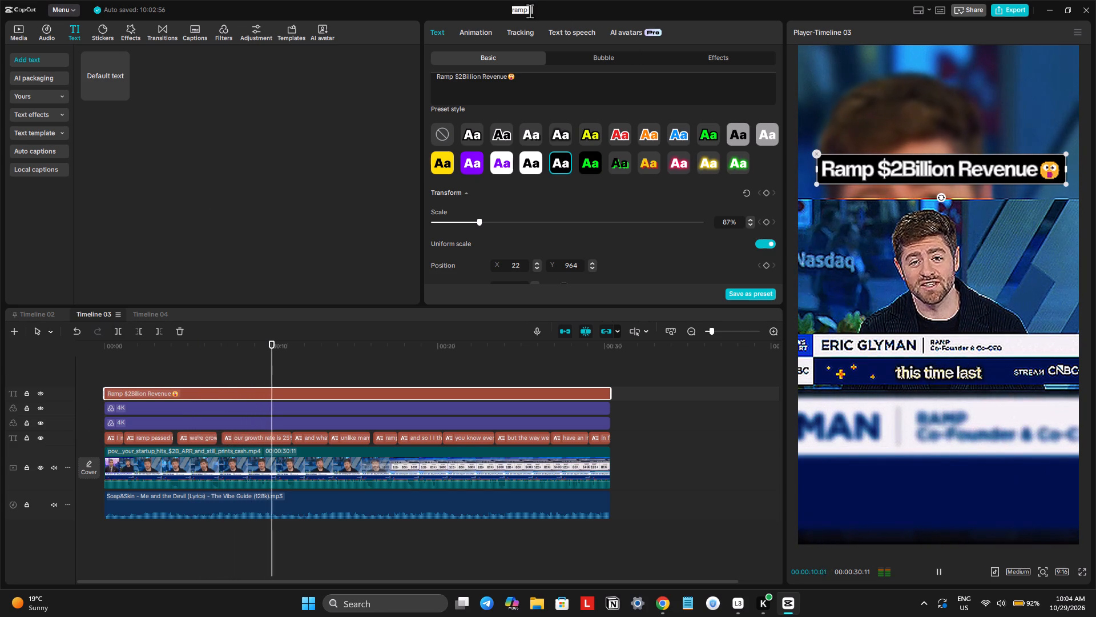
left_click(530, 9)
left_click(530, 8)
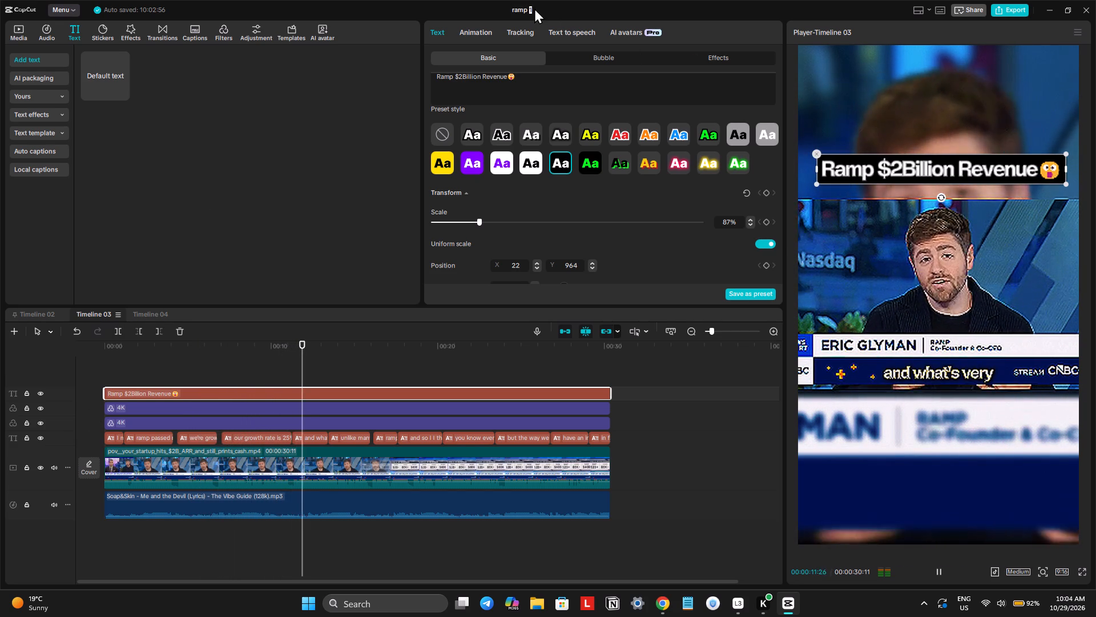
key("2")
key("Return")
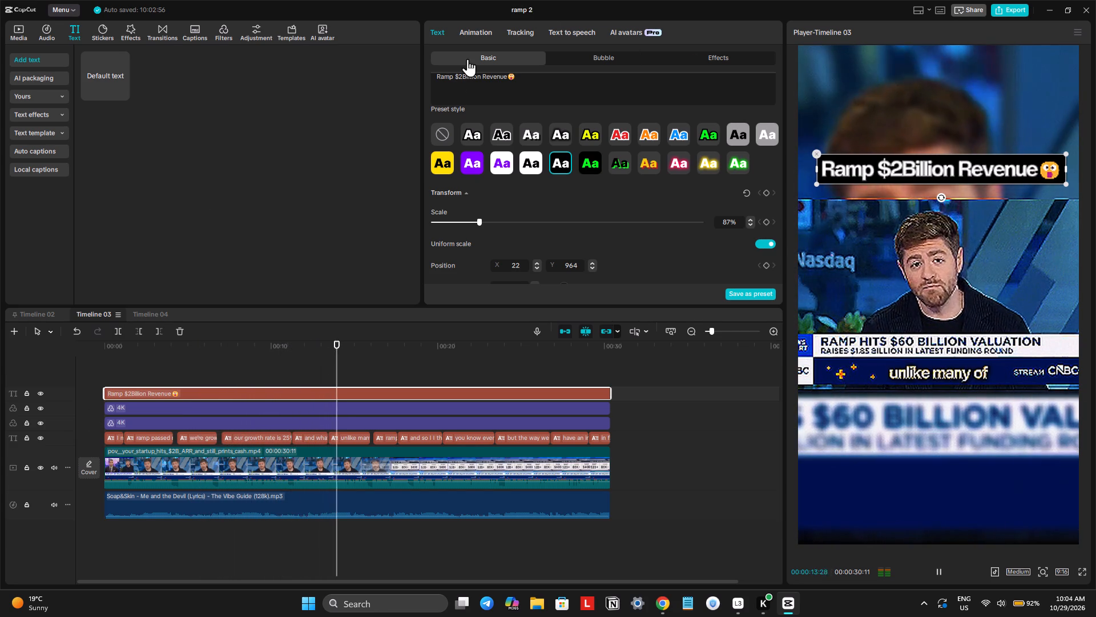
Replay the short from the beginning to review the hook text, captions and audio together, with no clip selected.
scroll(360, 428, "up", 4, "ctrl")
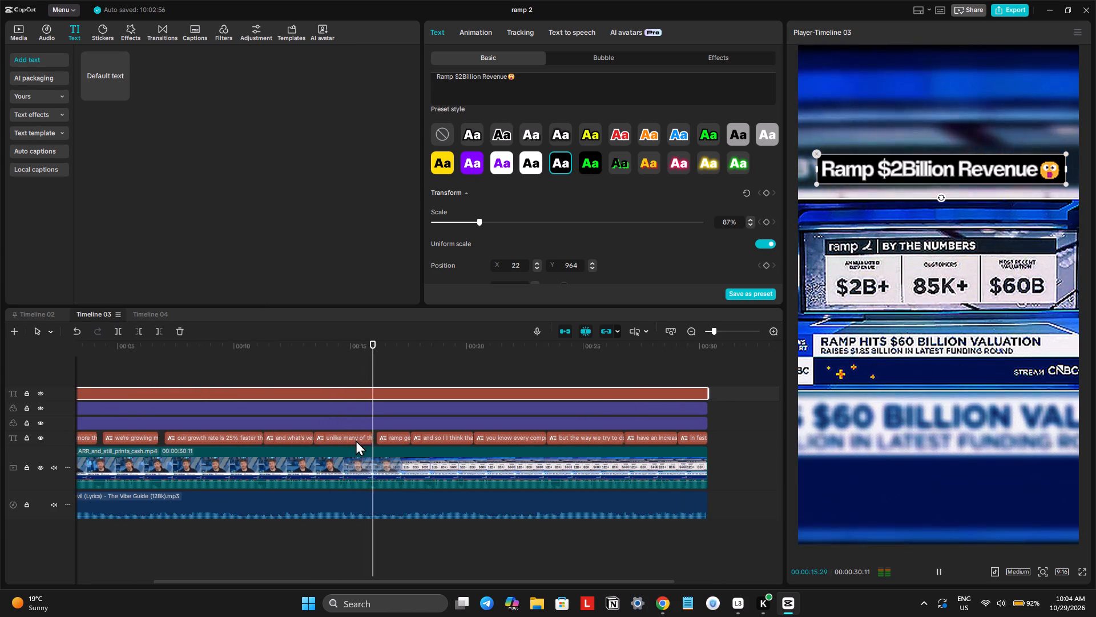
left_click(204, 356)
left_click_drag(204, 356, 0, 409)
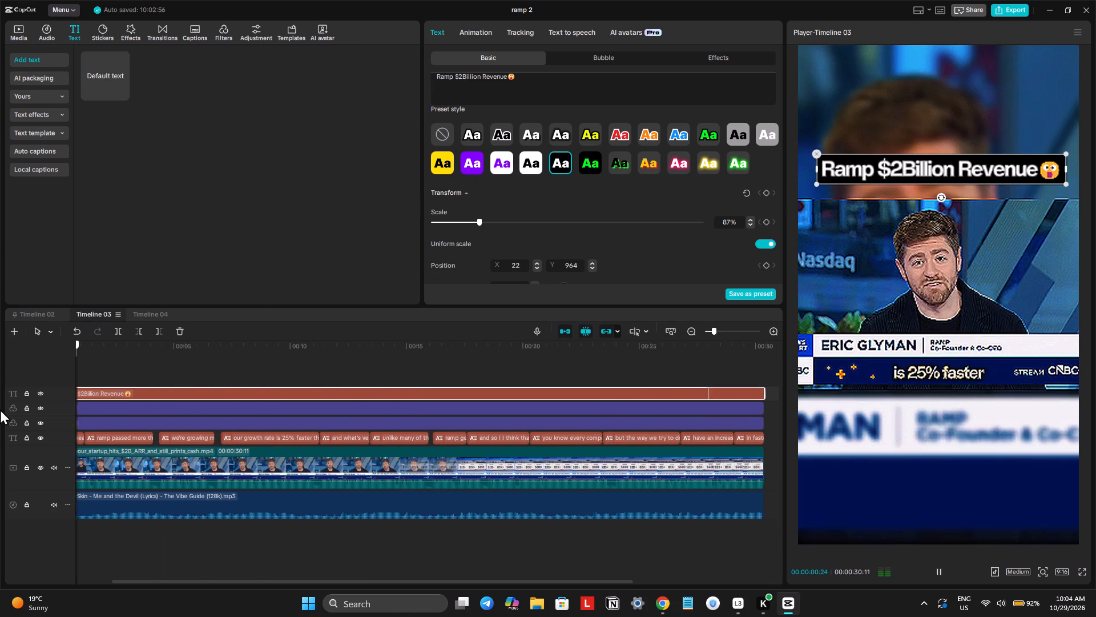
left_click_drag(0, 409, 0, 415)
key("space")
key("space")
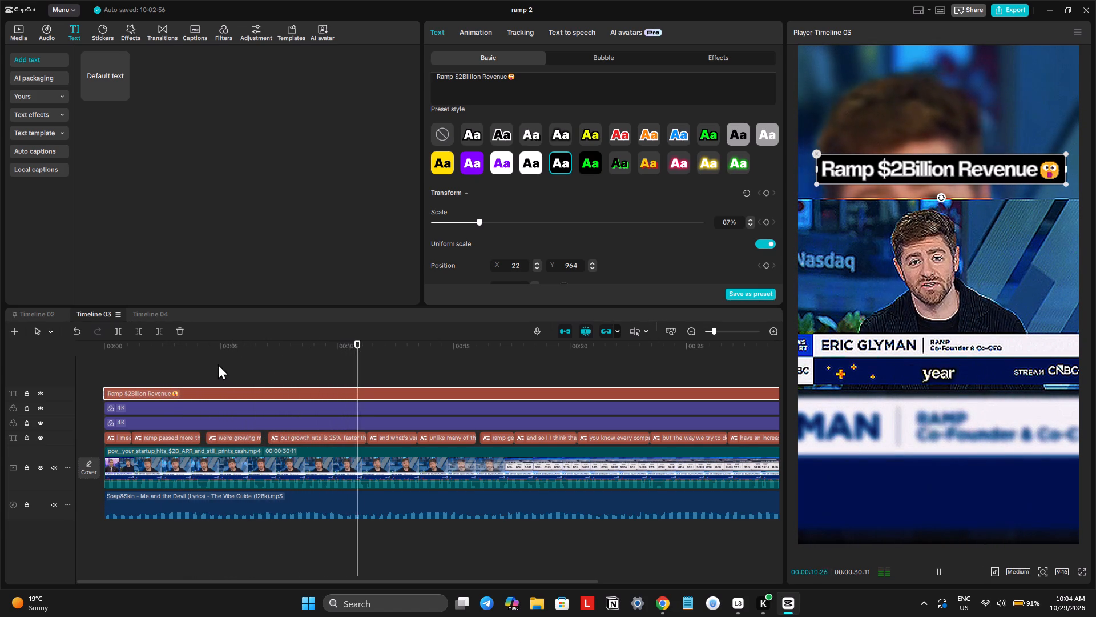
left_click(242, 362)
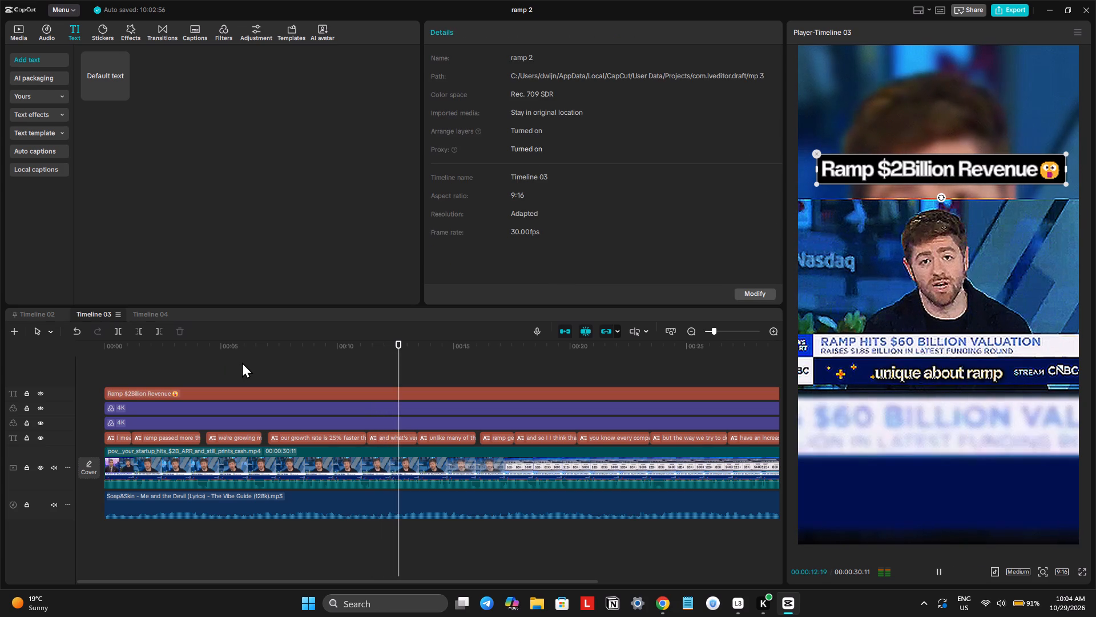
left_click(242, 362)
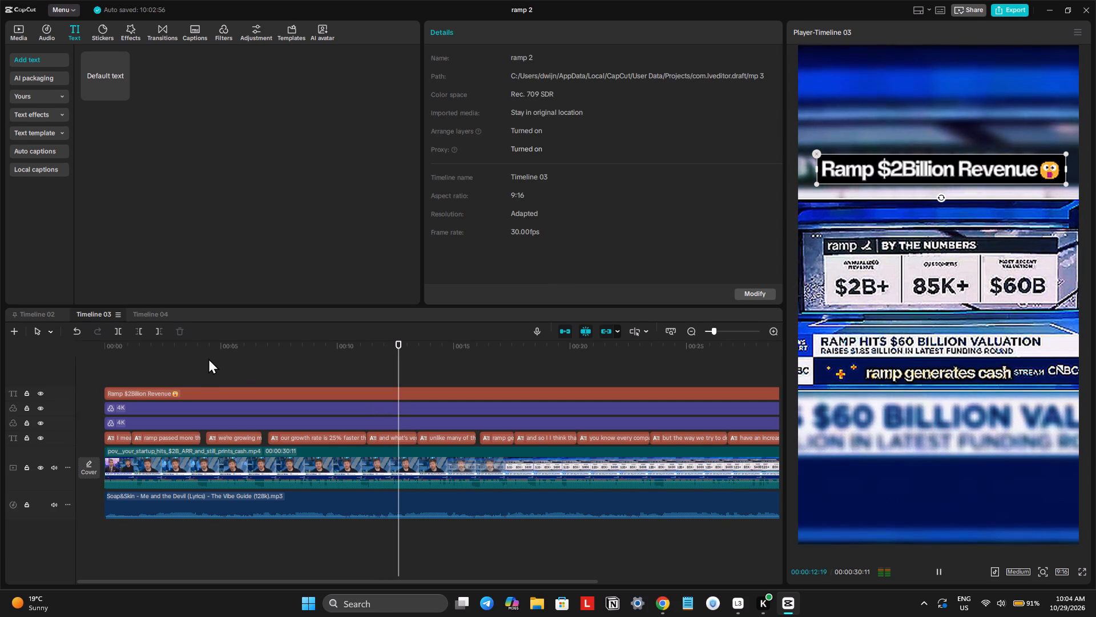
left_click(195, 363)
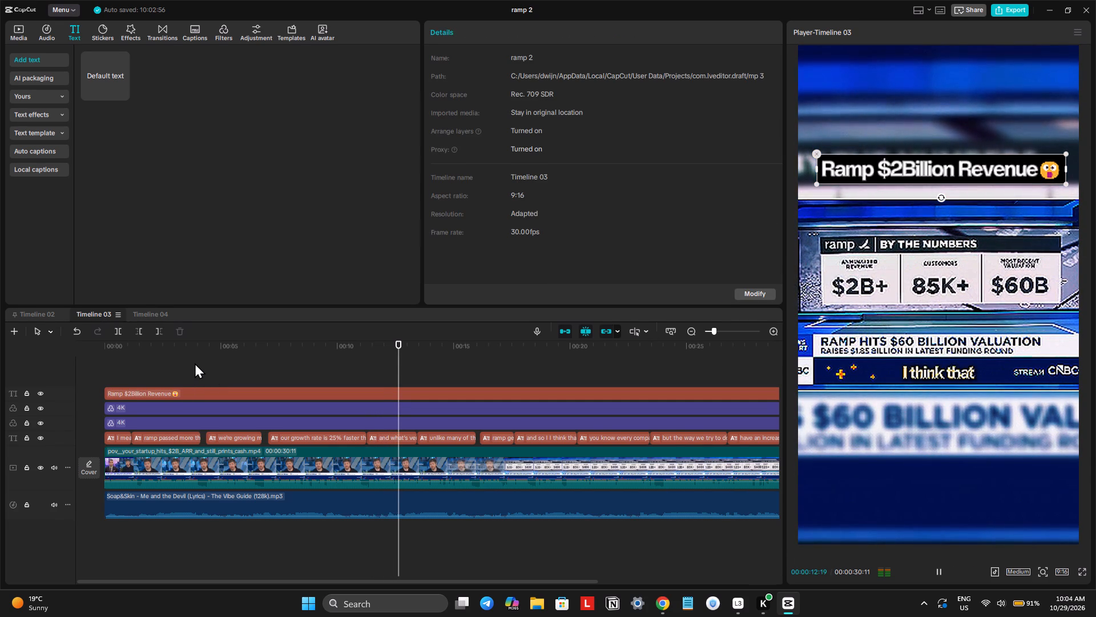
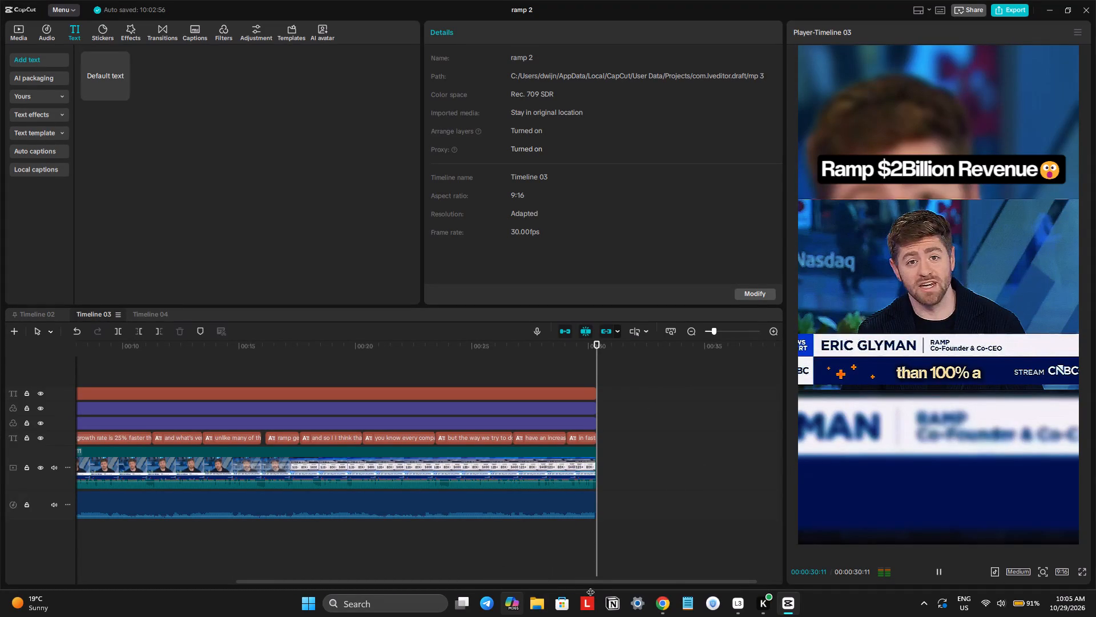
Replay the first part of the Timeline 03 short to locate where the "our growth rate is 25% faster" line starts.
scroll(449, 551, "right", 3)
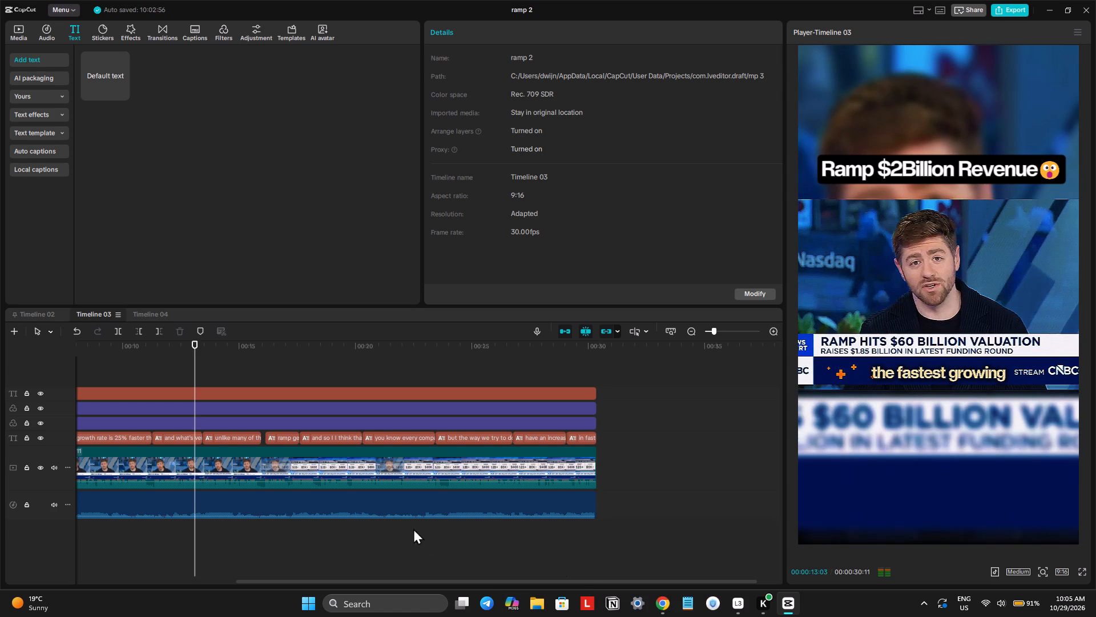
scroll(413, 528, "right", 2)
scroll(187, 347, "right", 13)
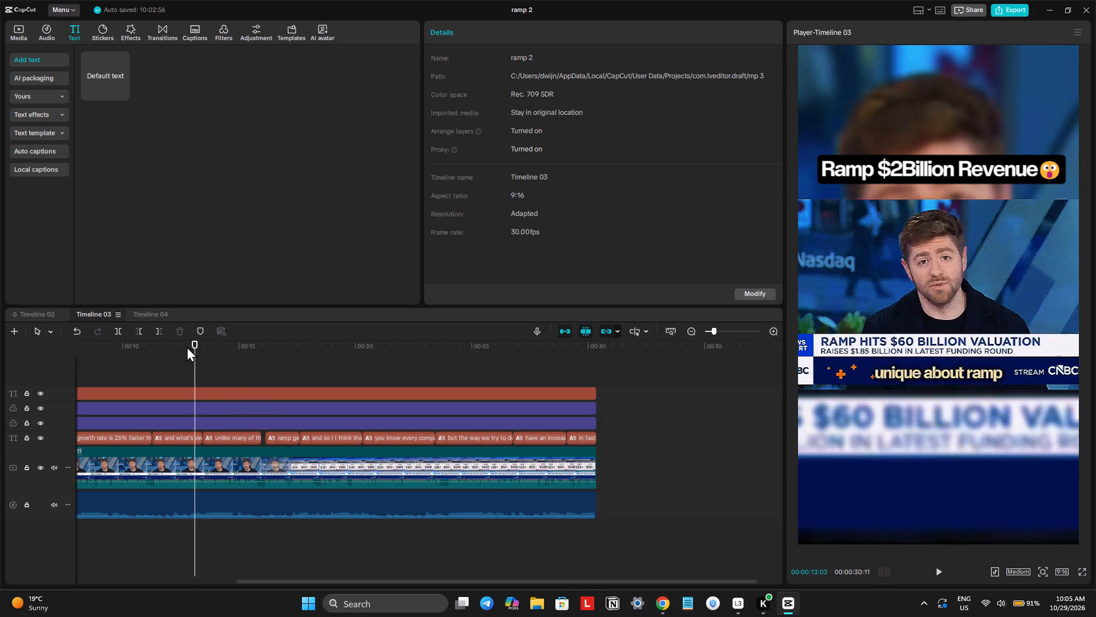
left_click_drag(196, 355, 156, 362)
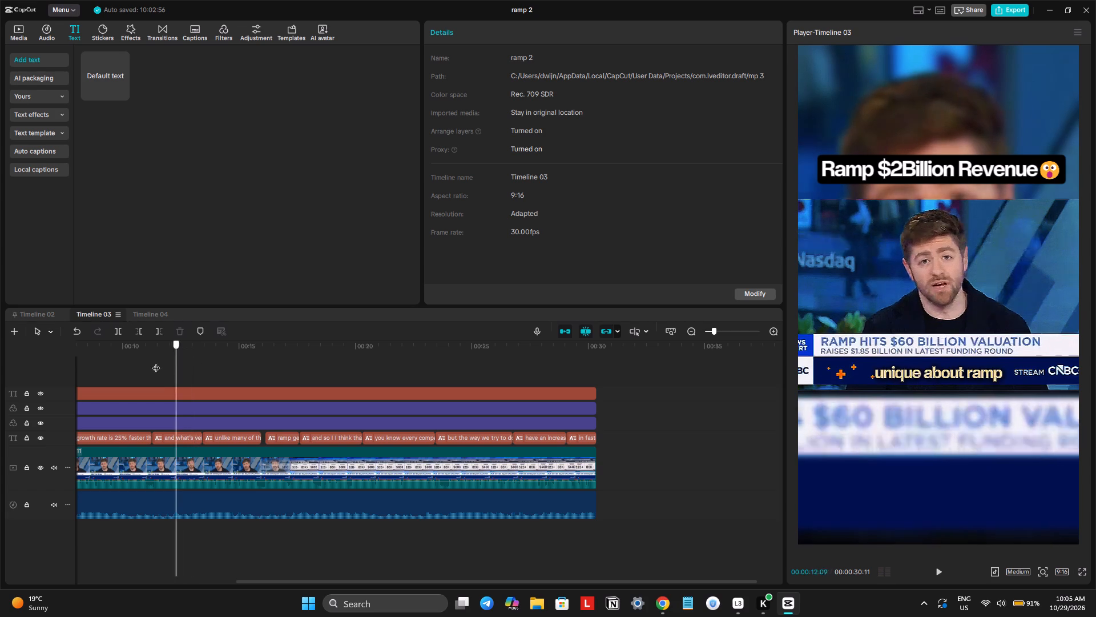
left_click_drag(156, 362, 150, 407)
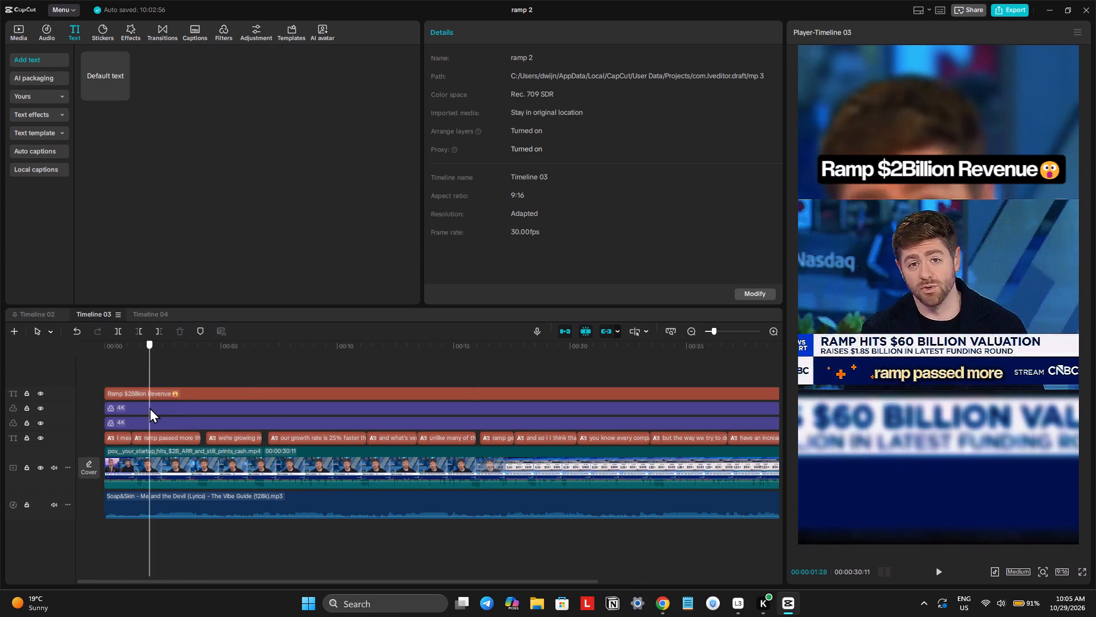
left_click_drag(150, 407, 198, 420)
key("space")
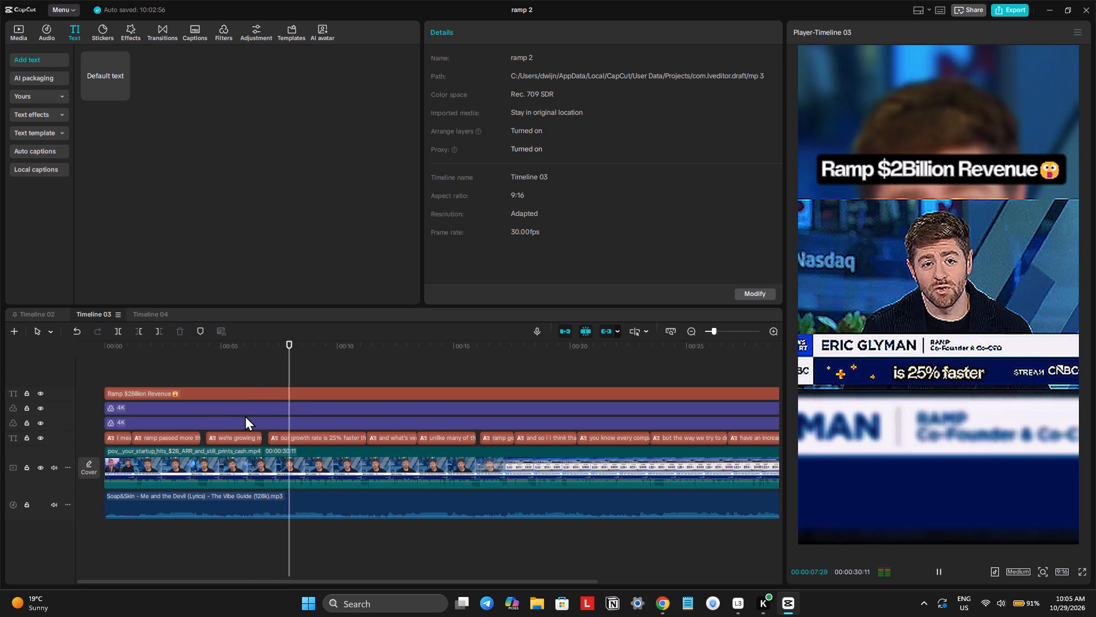
key("space")
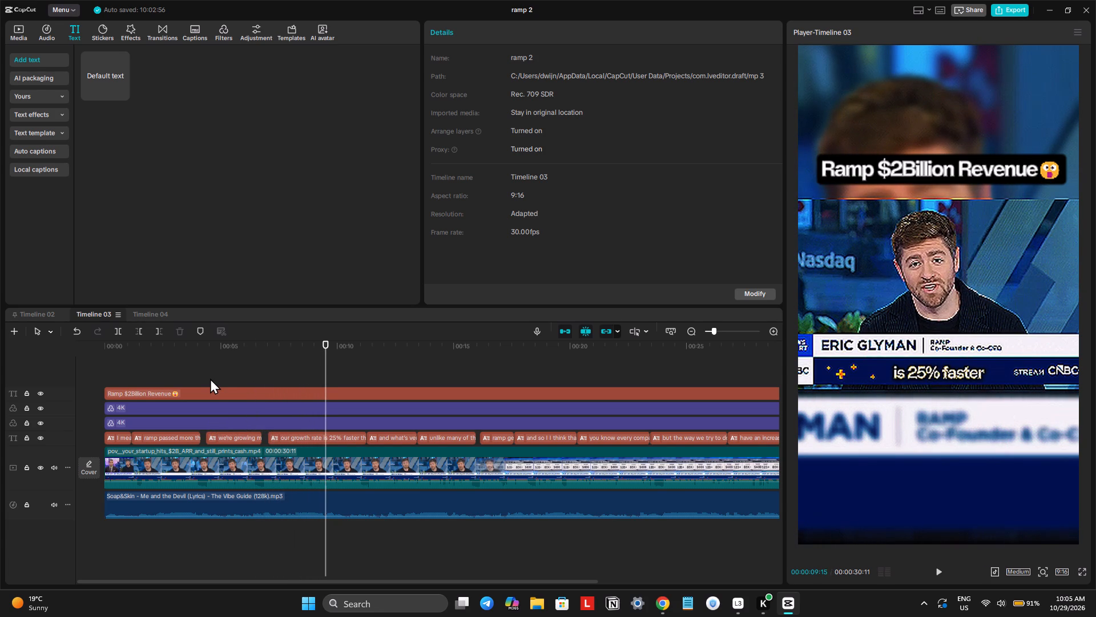
key("space")
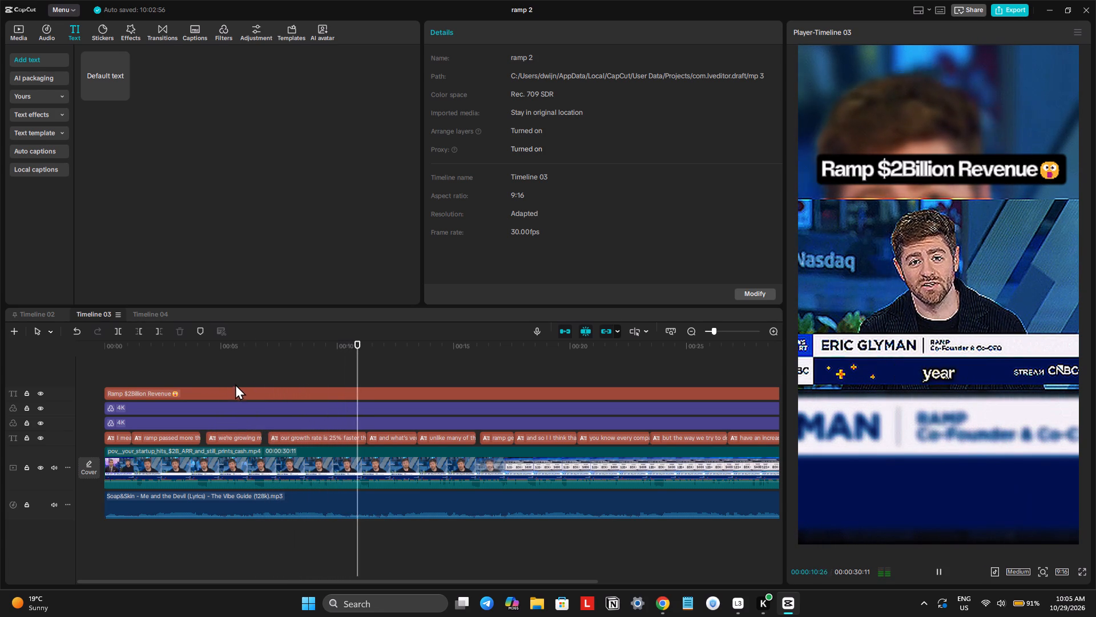
scroll(236, 384, "left", 1)
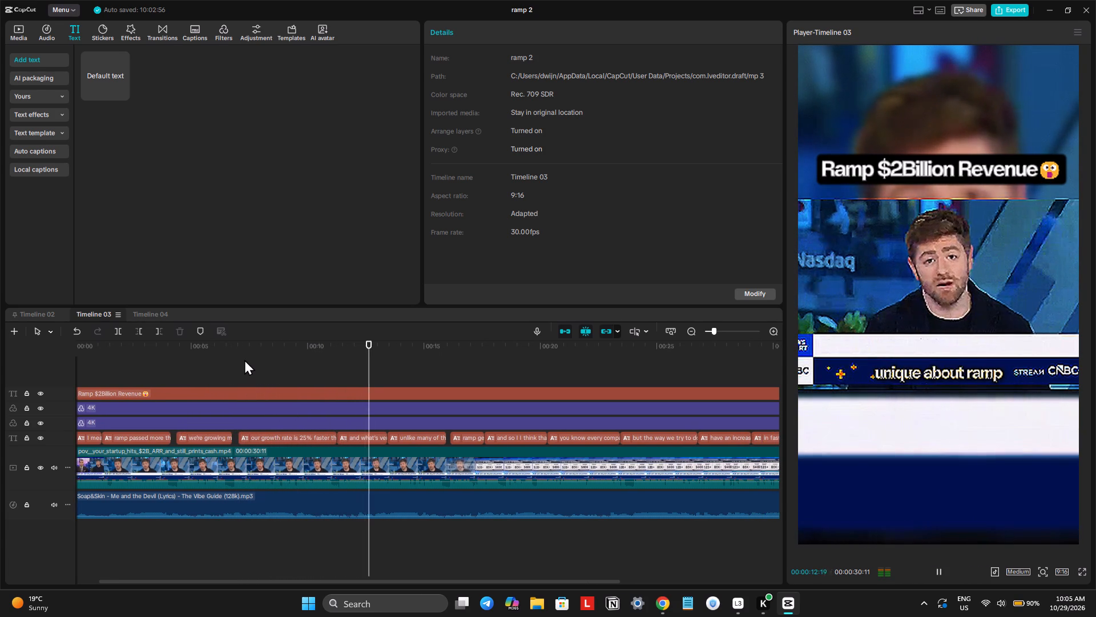
left_click(244, 359)
left_click_drag(244, 359, 241, 366)
key("space")
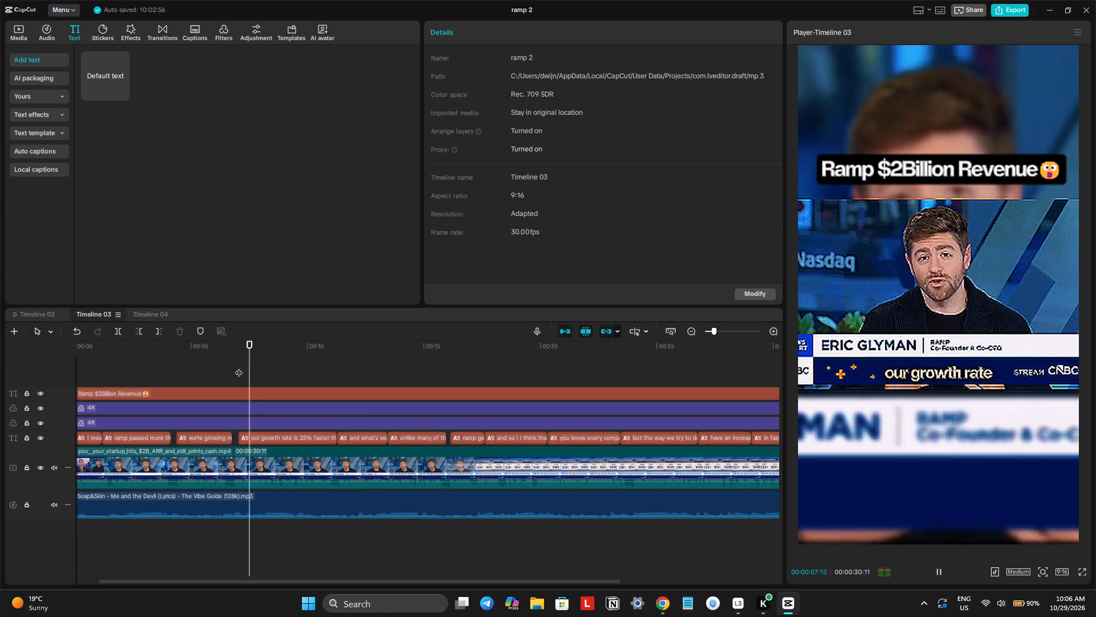
Split the main video clip at 00:00:07:01 and 00:00:09:08 to isolate the "our growth rate is 25% faster" line.
left_click(239, 367)
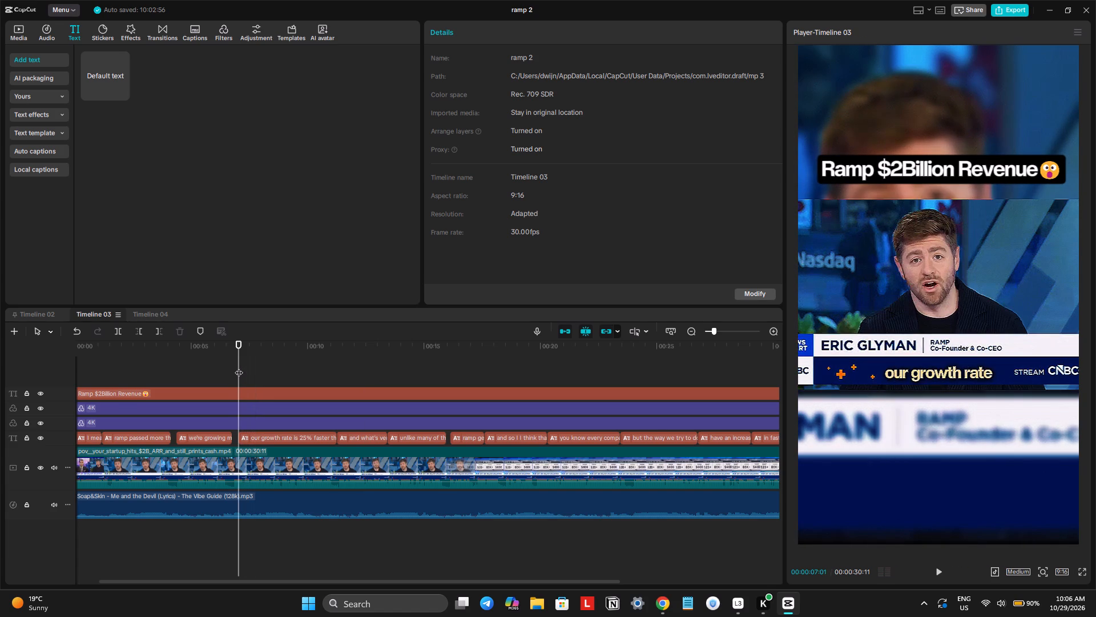
left_click(248, 456)
key("ctrl+b")
key("space")
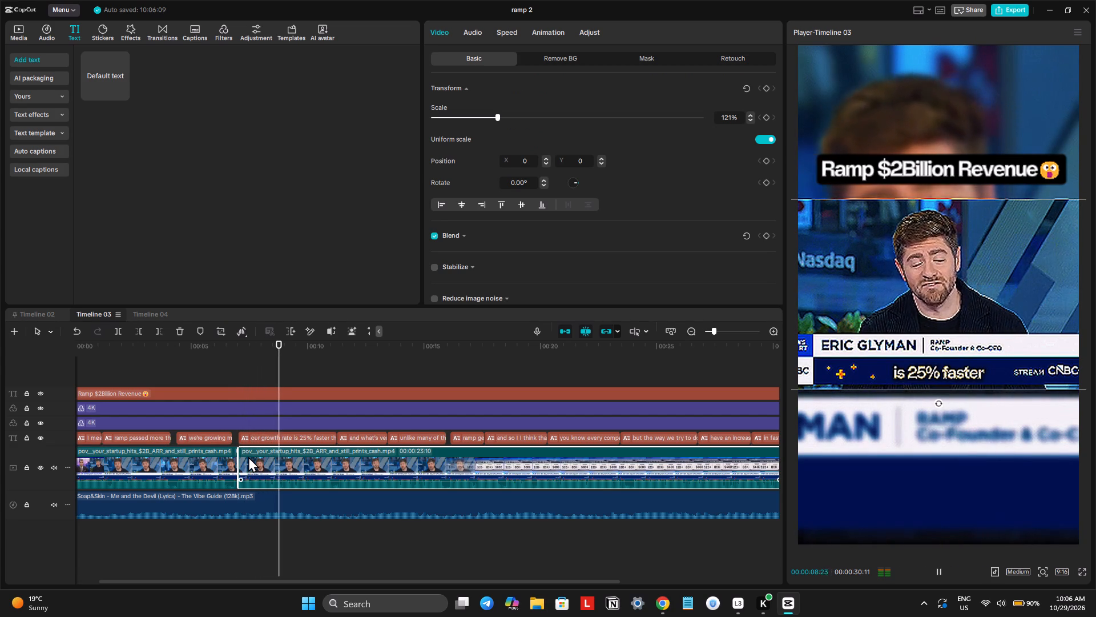
key("space")
key("ctrl+b")
Duplicate the isolated growth-rate segment and place the copy at the very start of the main video track.
left_click(267, 462)
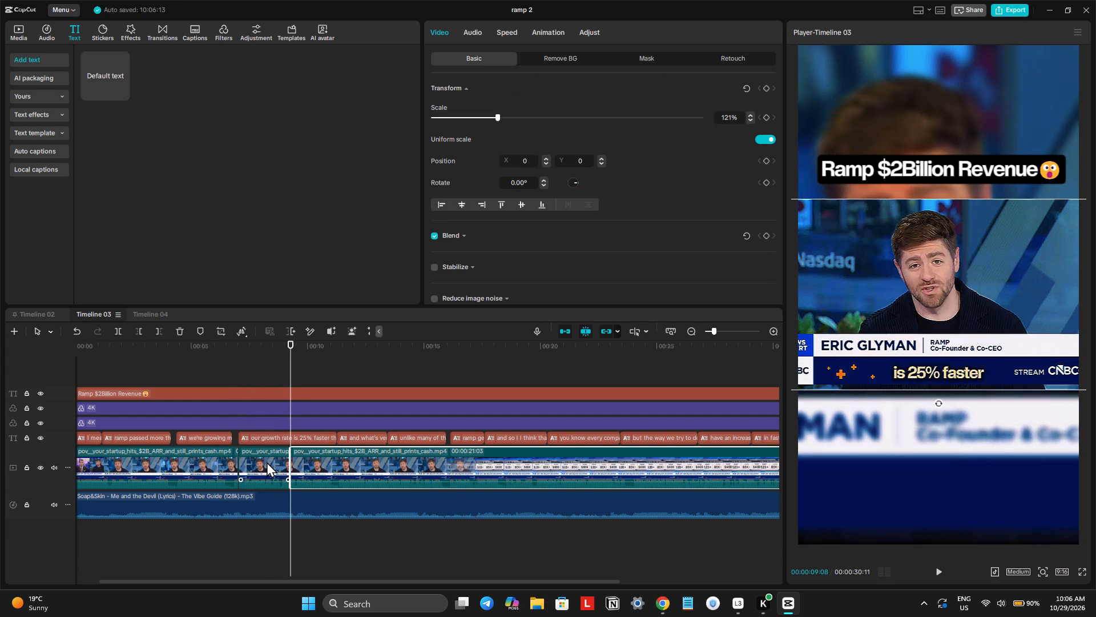
key("ctrl+c")
key("ctrl+v")
left_click_drag(307, 455, 308, 455)
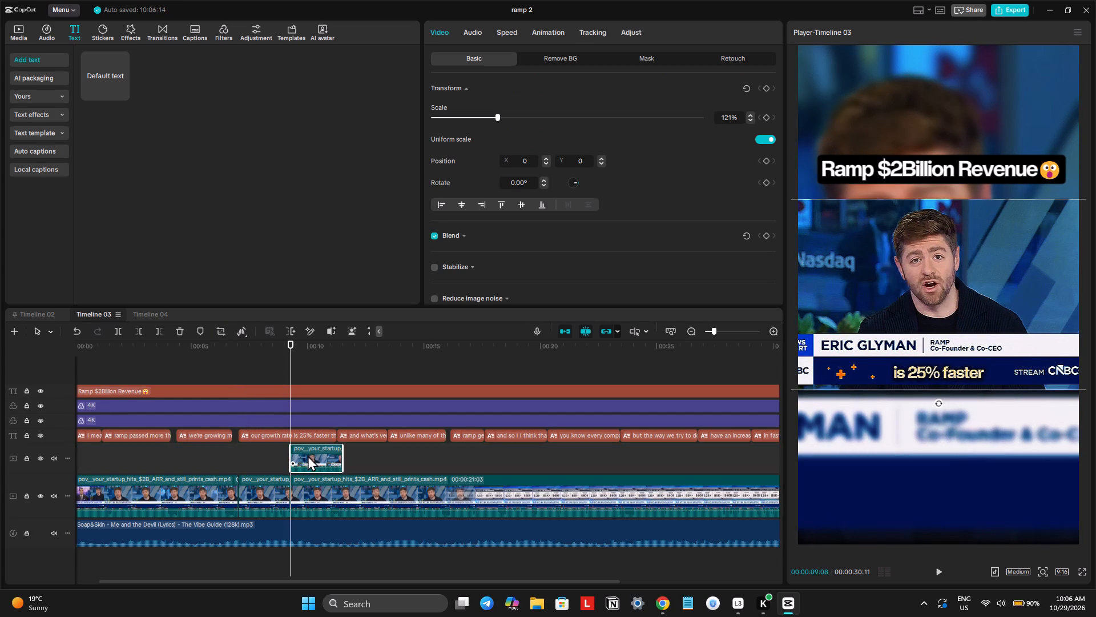
left_click_drag(308, 455, 105, 481)
Extend the "Ramp $2Billion Revenue" hook text back to 00:00 so it covers the new opening segment.
scroll(175, 467, "right", 2)
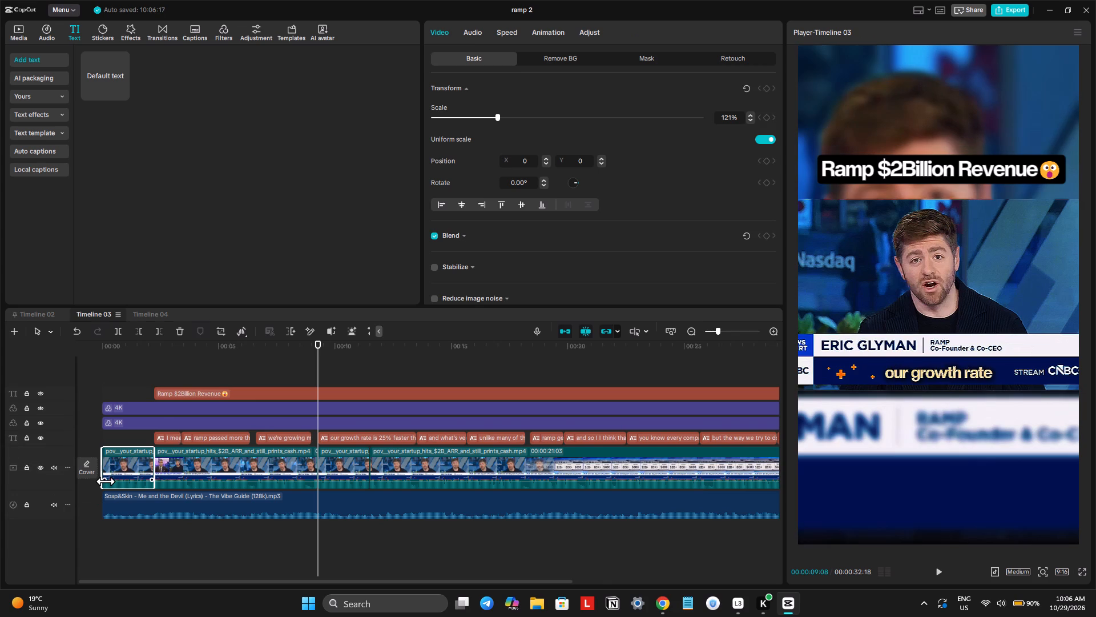
left_click(164, 390)
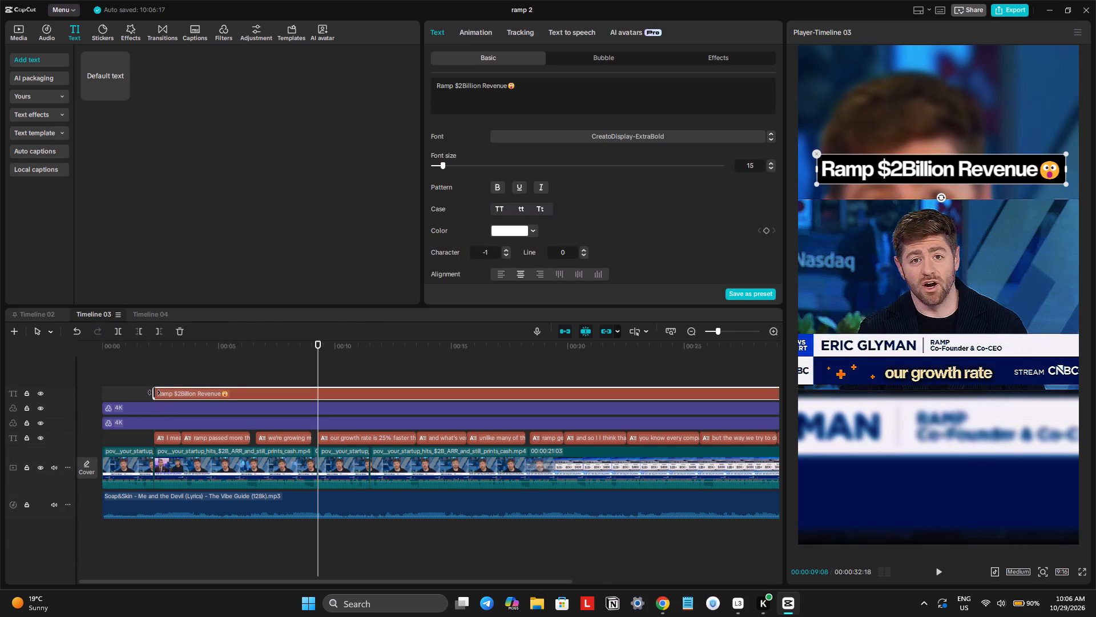
left_click_drag(154, 392, 90, 394)
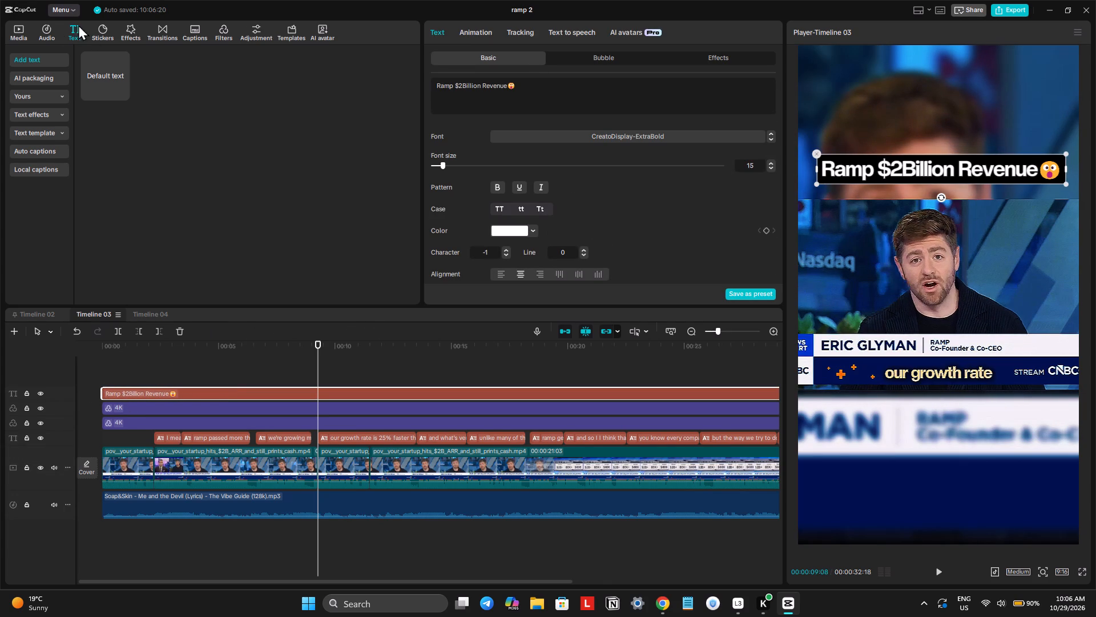
Add the favorite Overheated Film 2 transition between the opening growth-rate segment and the following clip.
double_click(159, 34)
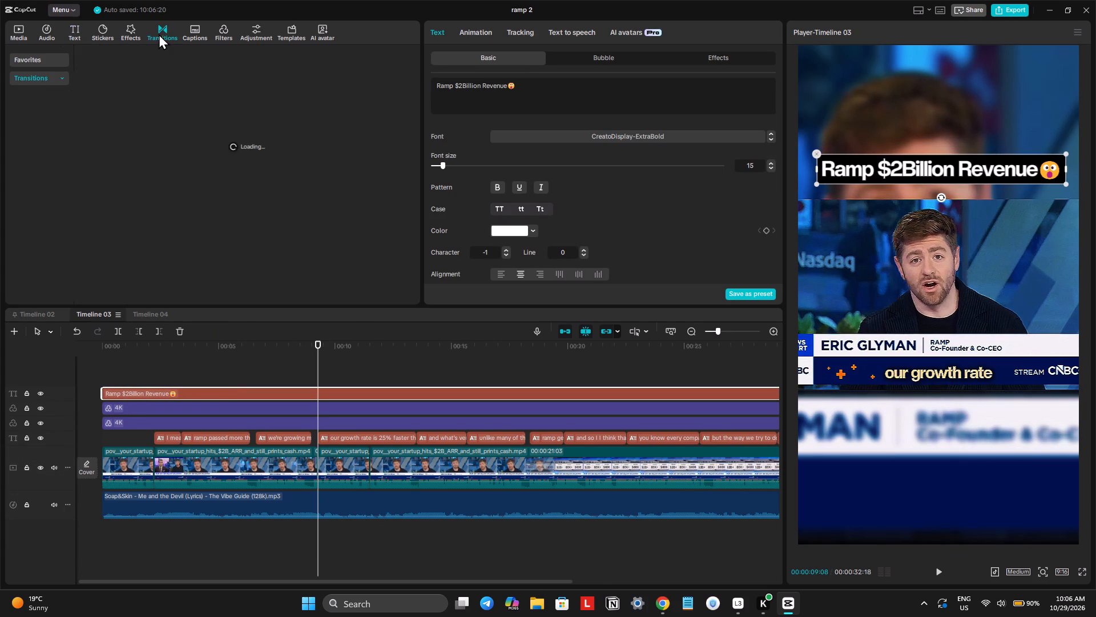
double_click(40, 55)
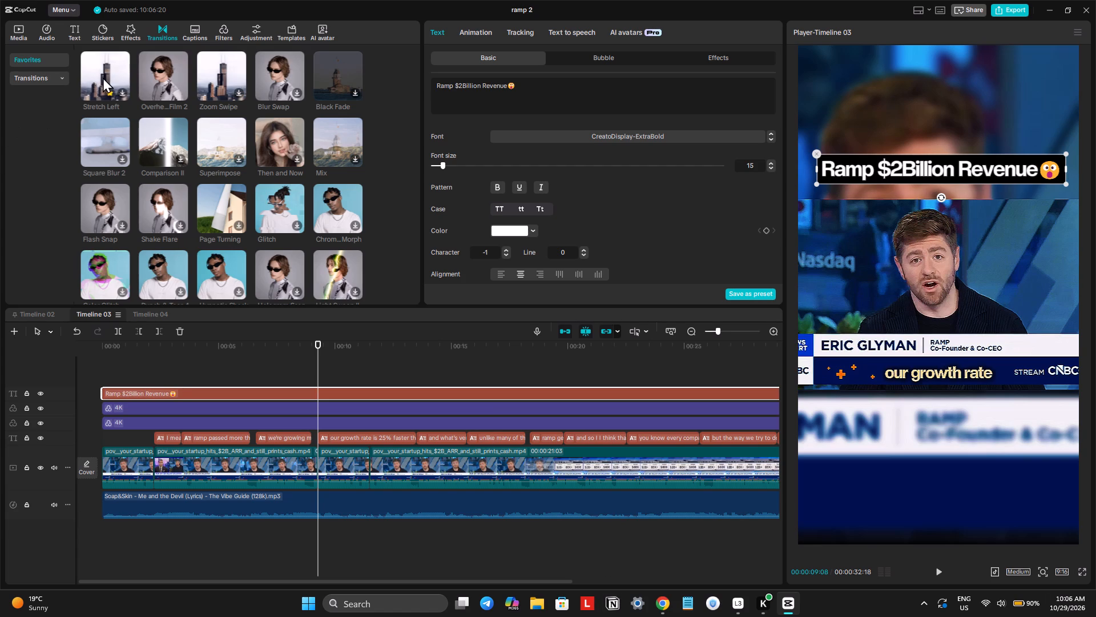
left_click_drag(168, 79, 143, 410)
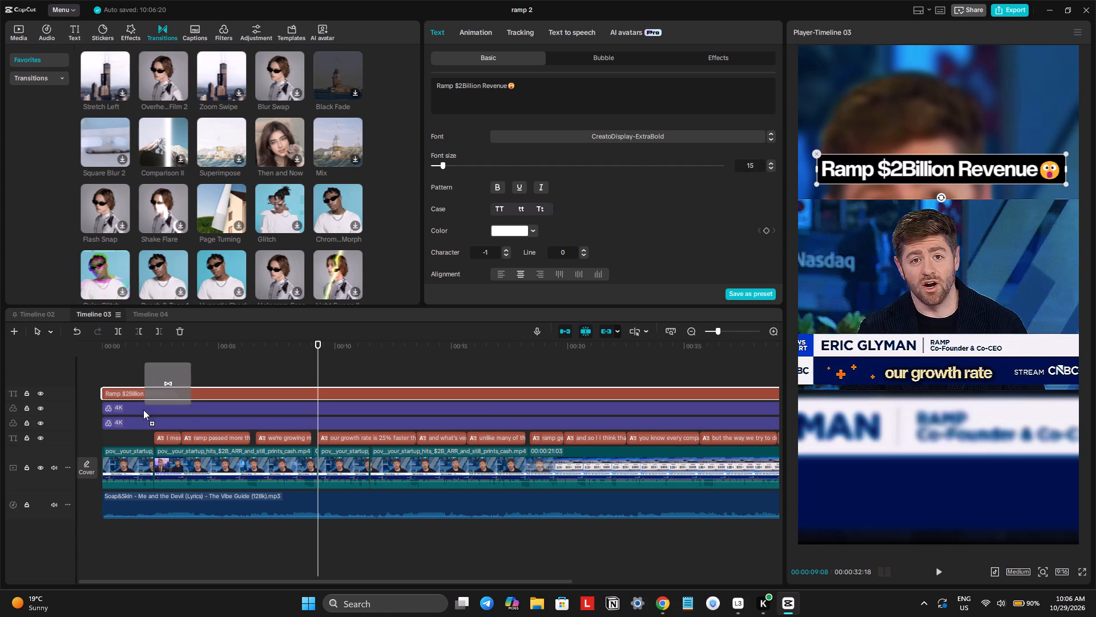
left_click_drag(143, 410, 143, 463)
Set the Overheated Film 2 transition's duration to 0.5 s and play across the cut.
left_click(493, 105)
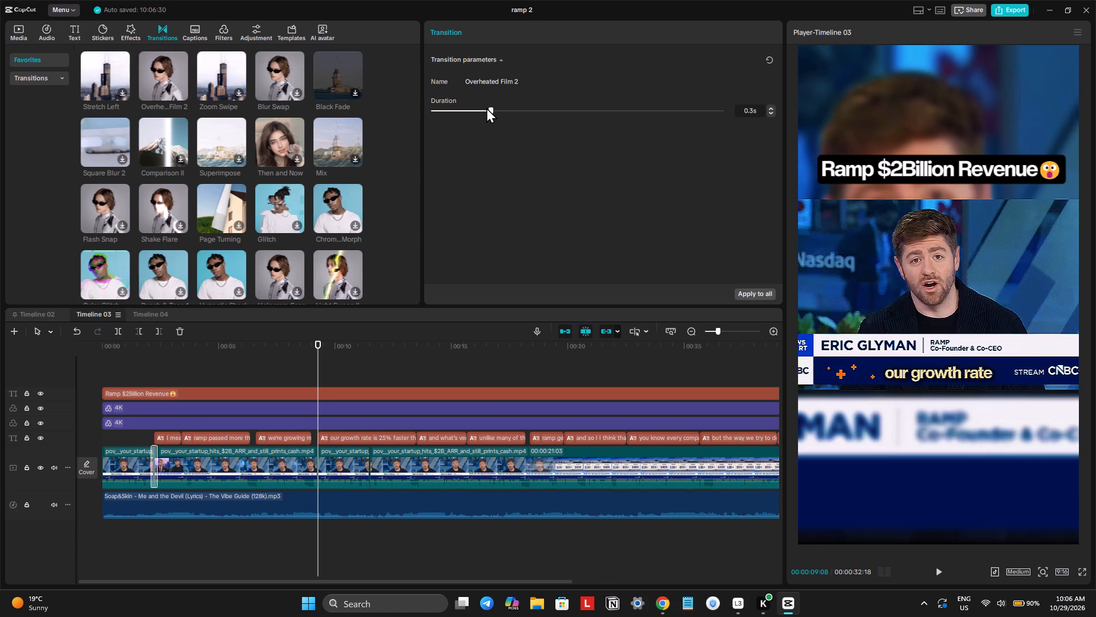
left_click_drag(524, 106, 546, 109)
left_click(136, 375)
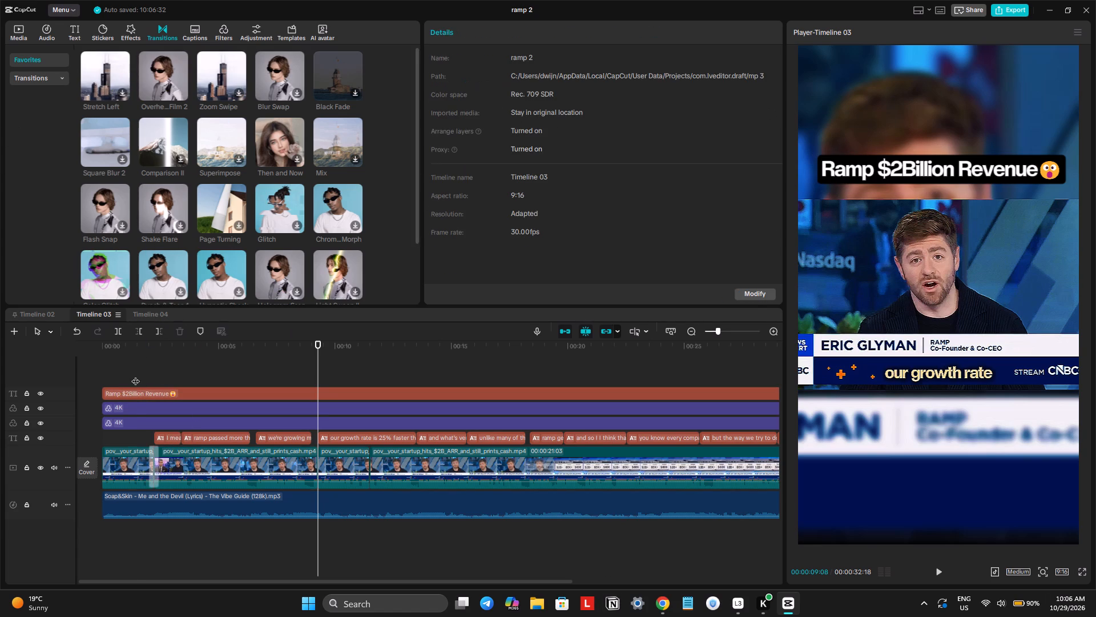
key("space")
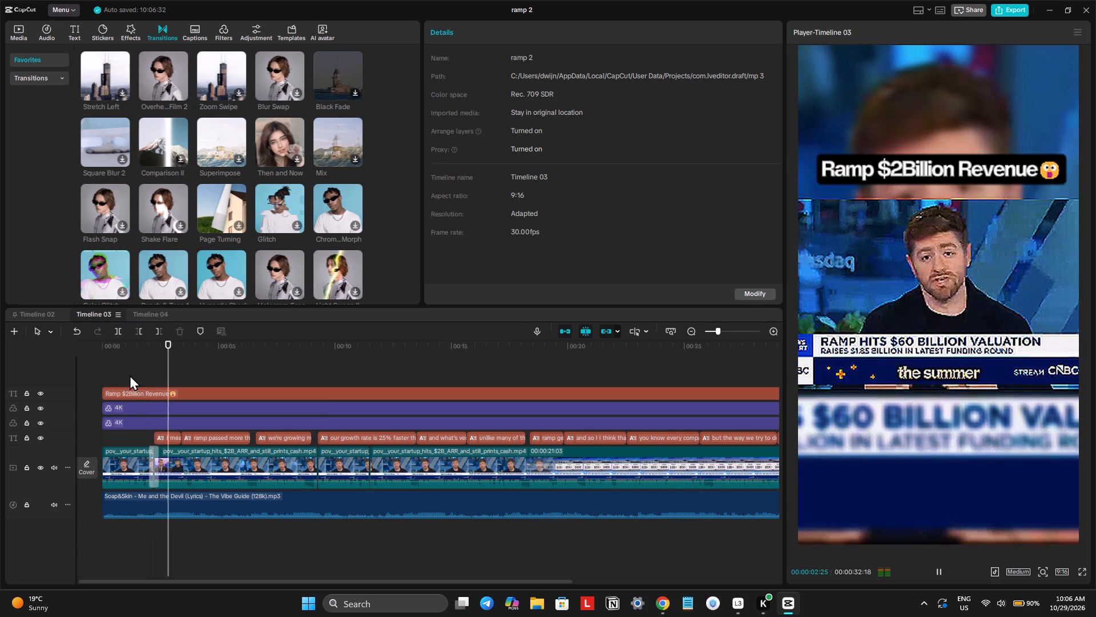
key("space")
Shorten the Overheated Film 2 transition and play from just before the cut to check it.
left_click(155, 454)
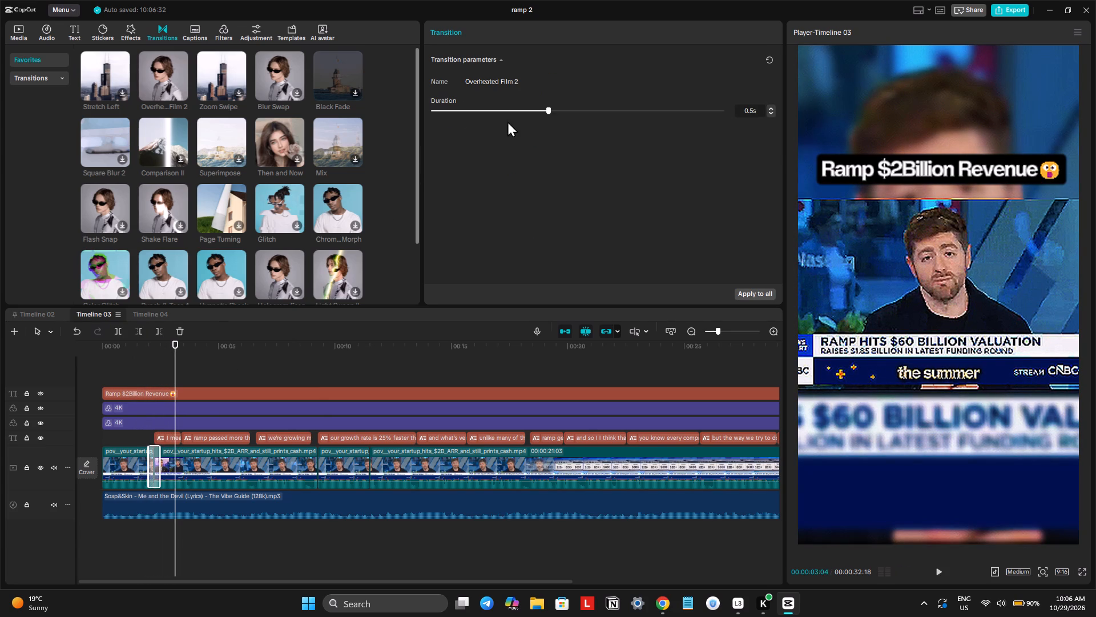
left_click_drag(481, 116, 466, 113)
left_click(145, 366)
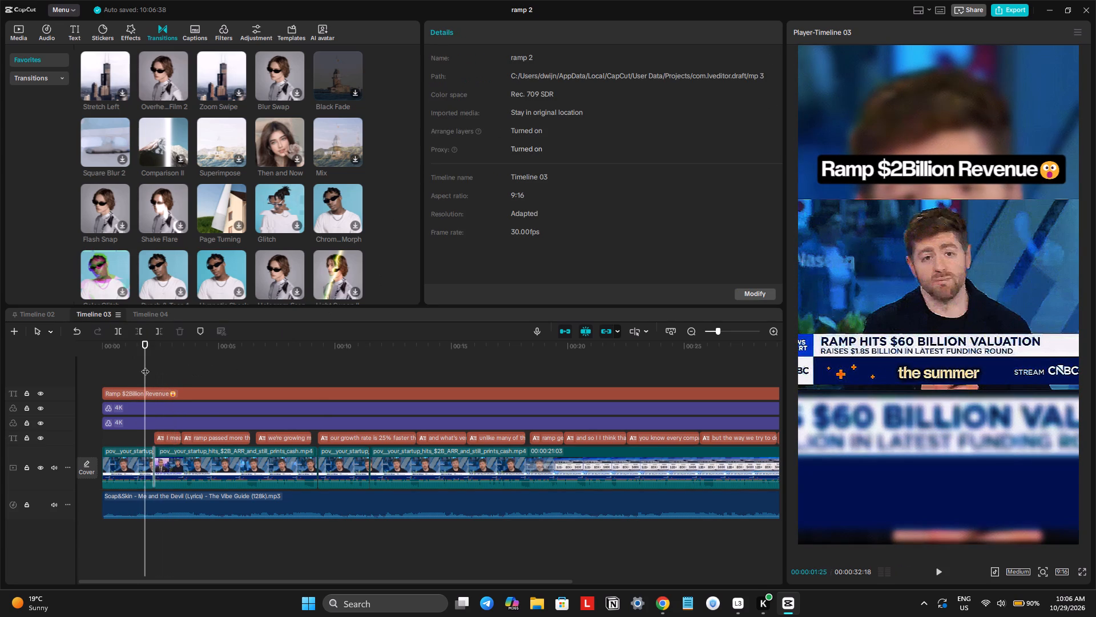
scroll(145, 366, "up", 6, "ctrl")
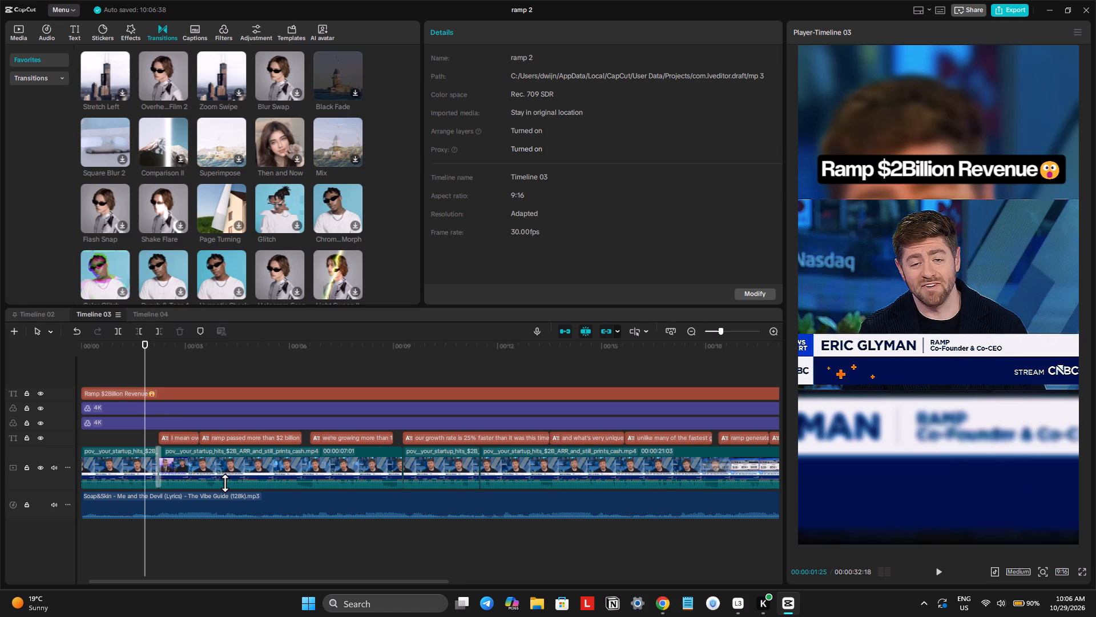
key("space")
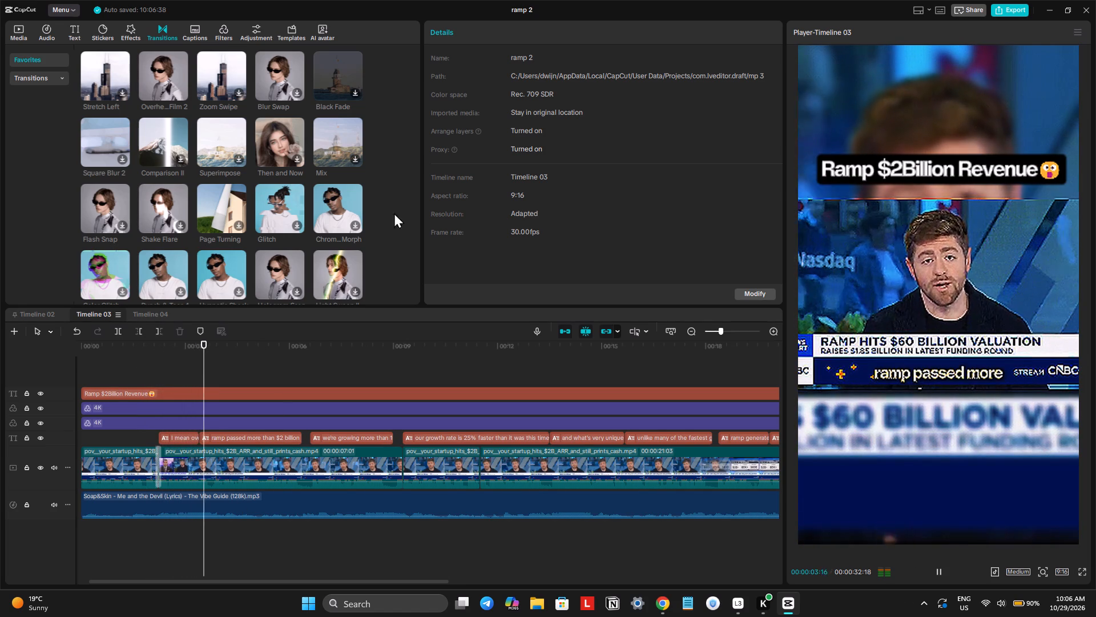
Extend both 4K filters and the "Me and the Devil" music track to the end of the video at 00:00:32:18.
left_click(671, 335)
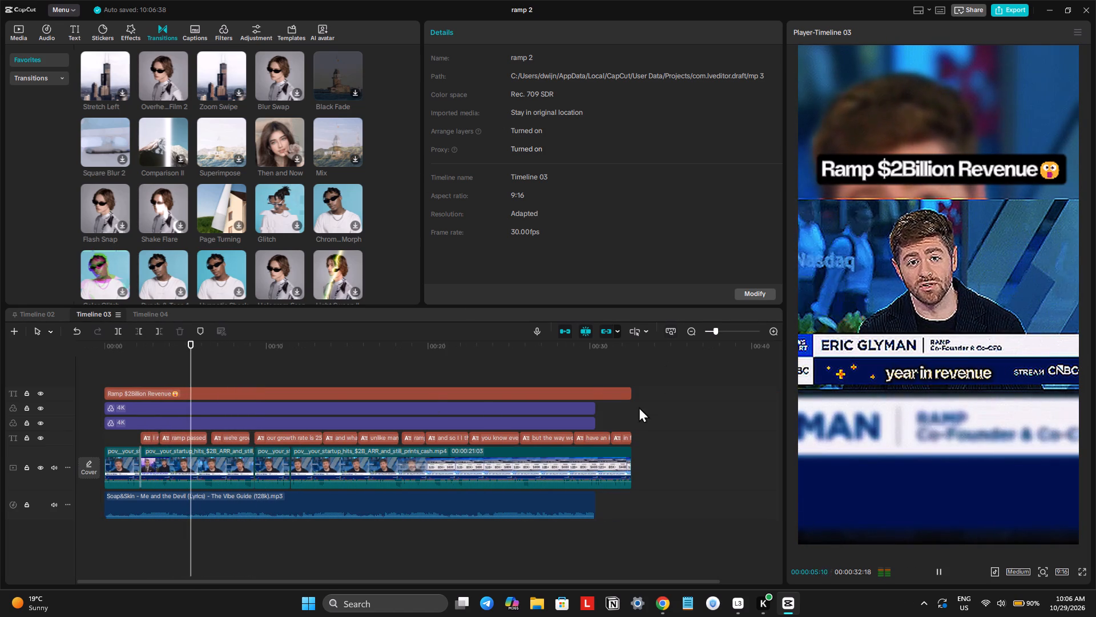
left_click_drag(607, 408, 593, 426)
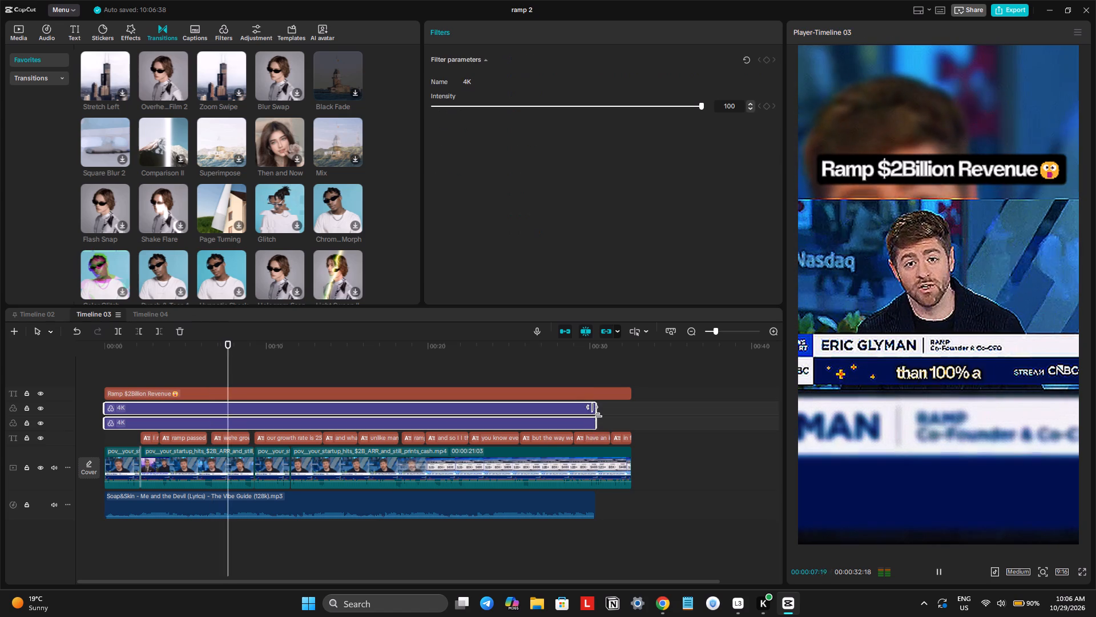
left_click_drag(597, 410, 628, 437)
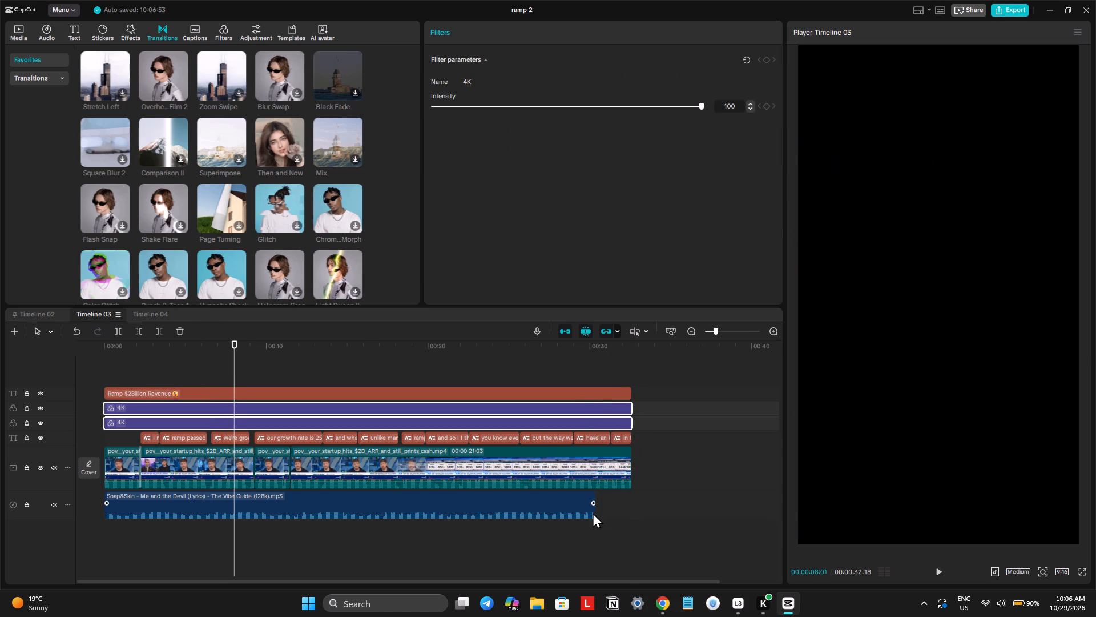
left_click(590, 504)
left_click_drag(597, 496, 627, 506)
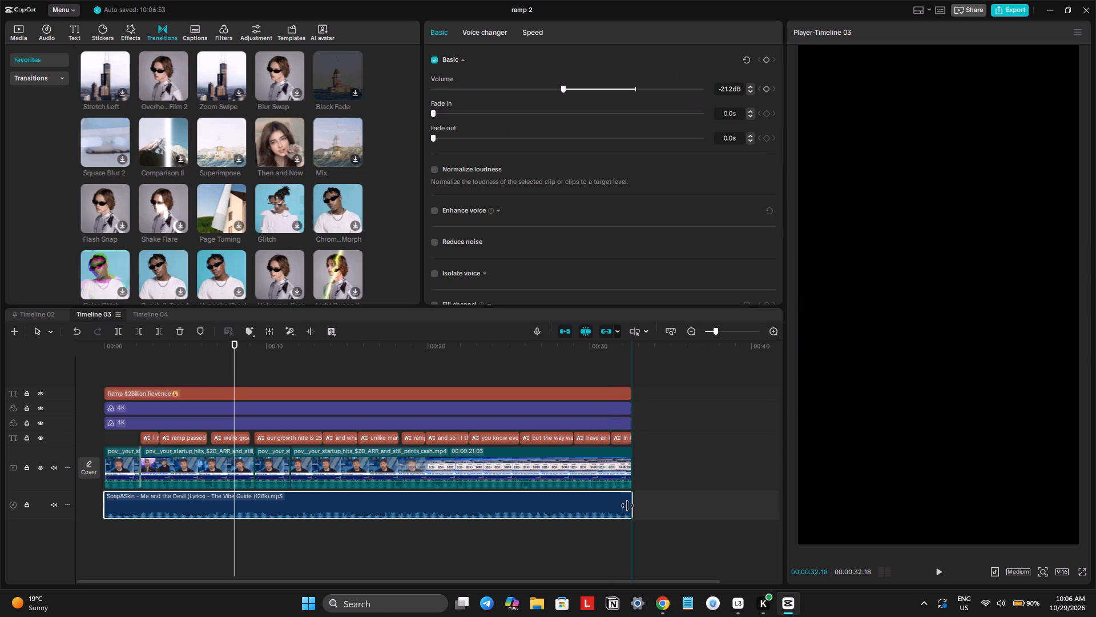
left_click_drag(627, 506, 628, 509)
Lower the background music volume to -24.4 dB and play the short to check the balance with the speech.
left_click(567, 507)
left_click_drag(558, 89, 550, 99)
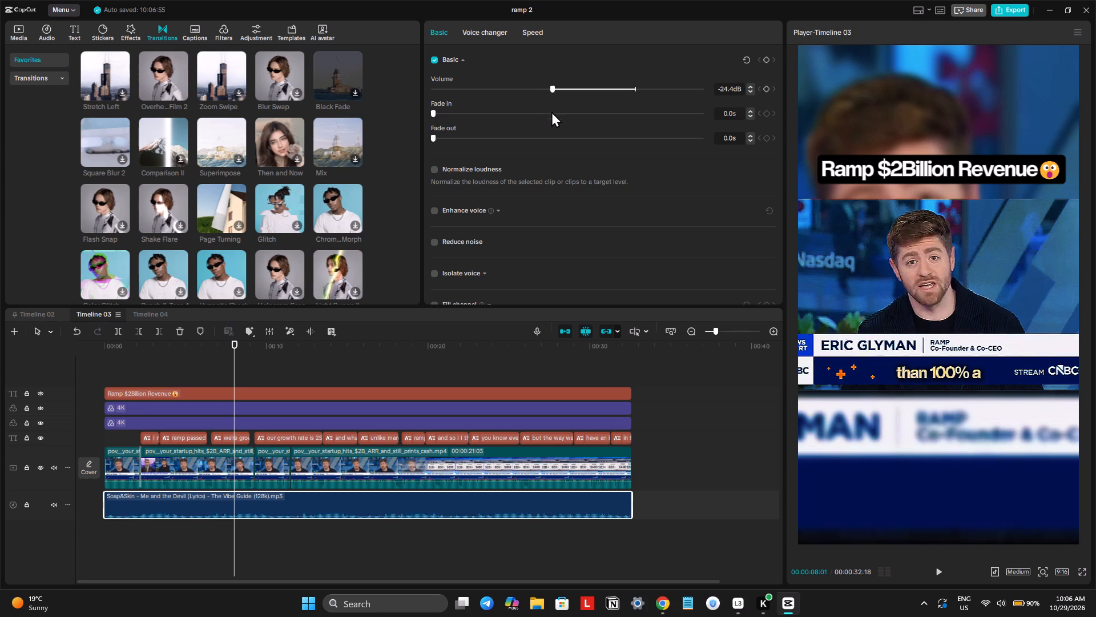
key("space")
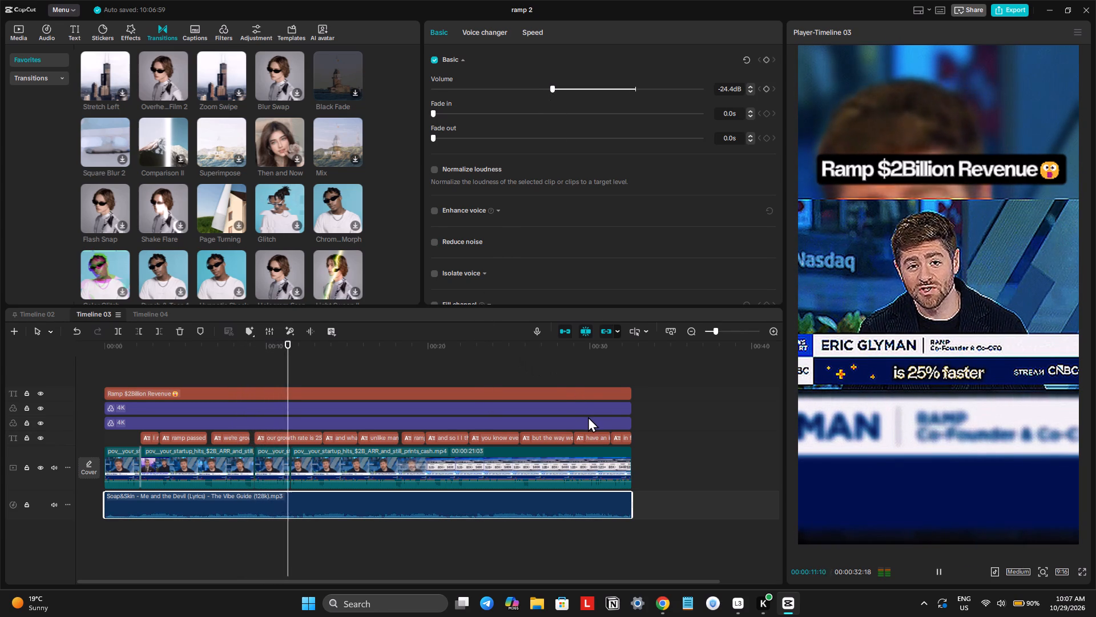
key("space")
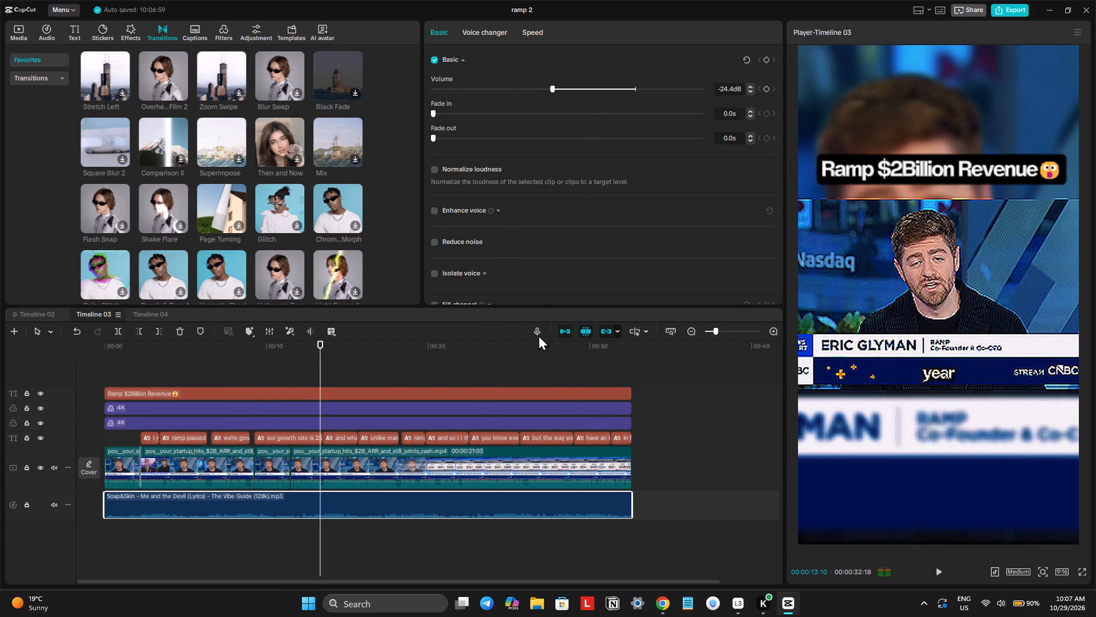
Open Timeline 04.
left_click(144, 316)
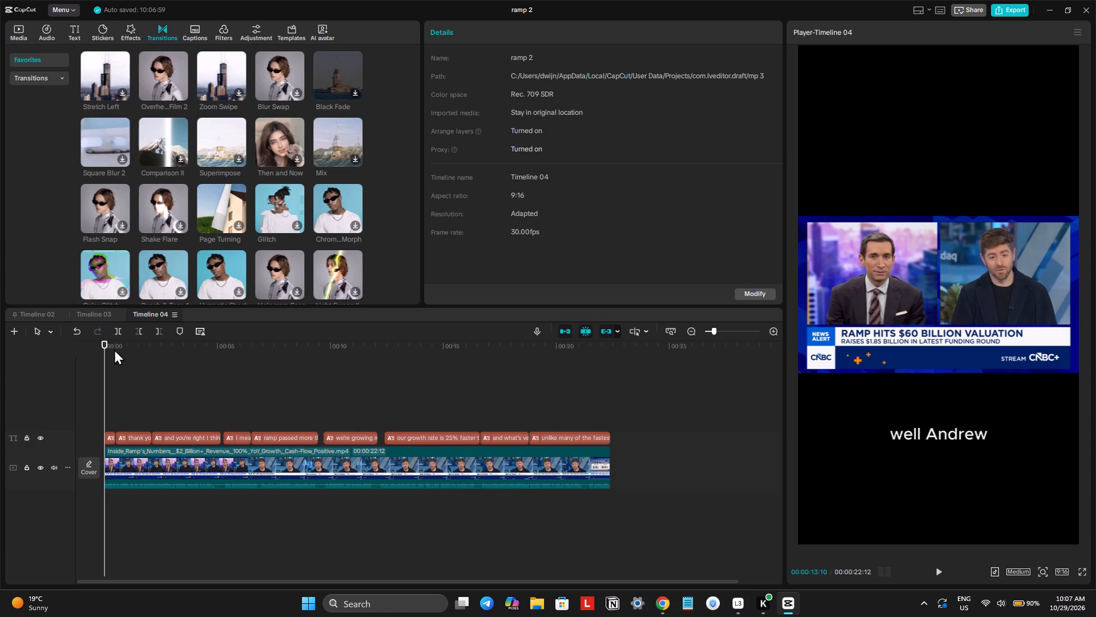
Copy both 4K filters from Timeline 03 and paste them at the start of Timeline 04.
left_click(92, 314)
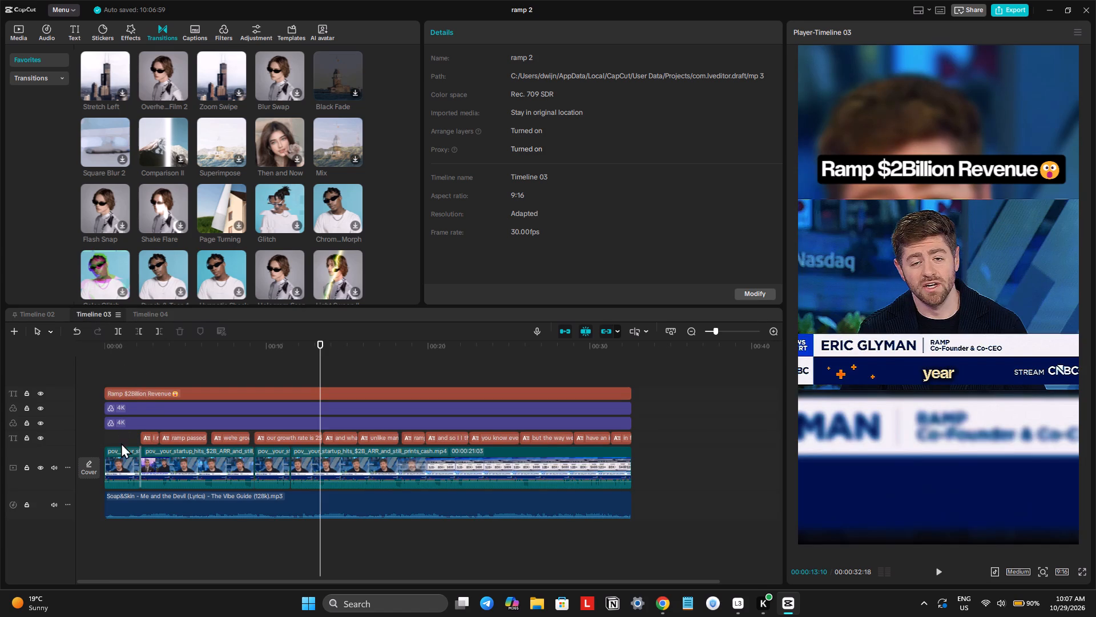
left_click_drag(118, 432, 118, 410)
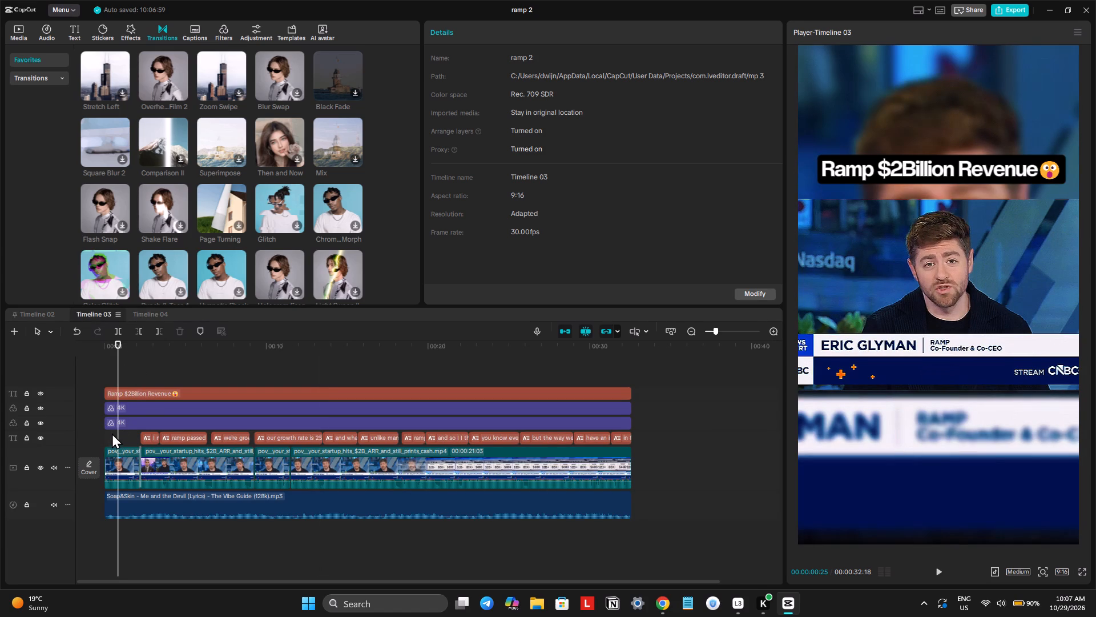
left_click_drag(113, 435, 114, 411)
left_click_drag(125, 439, 126, 423)
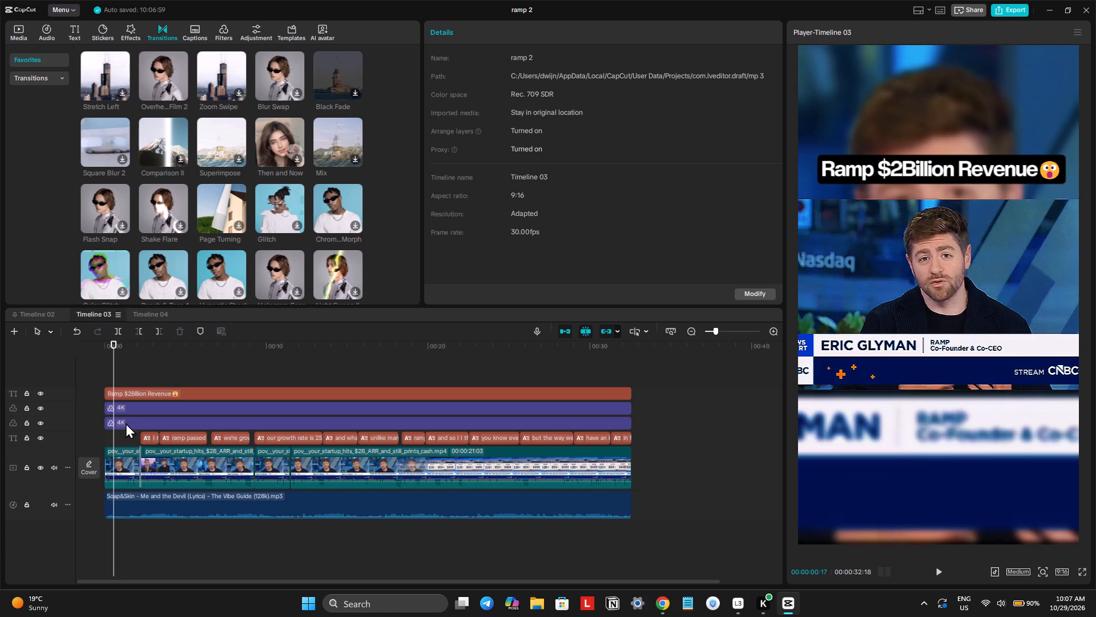
left_click_drag(126, 423, 126, 406)
left_click_drag(95, 403, 118, 426)
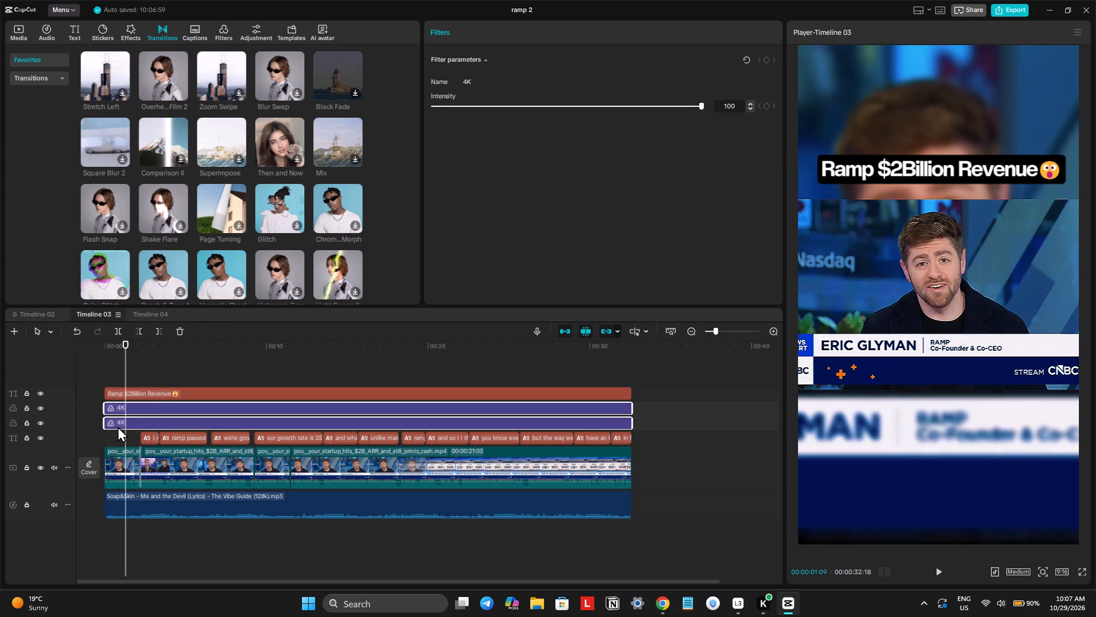
key("ctrl+c")
left_click(136, 314)
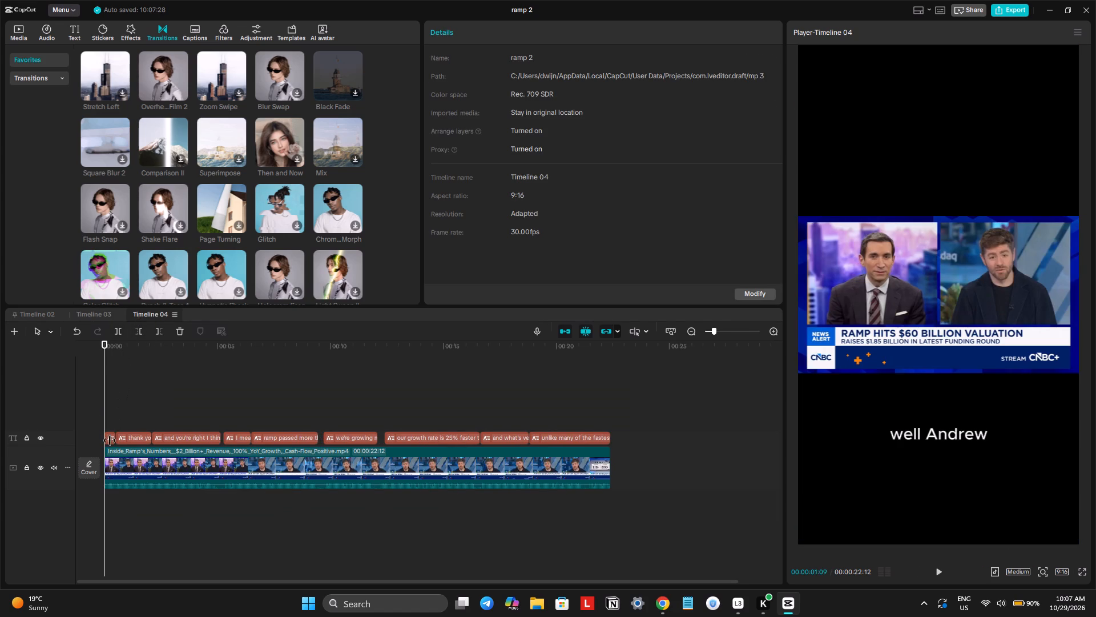
key("ctrl+v")
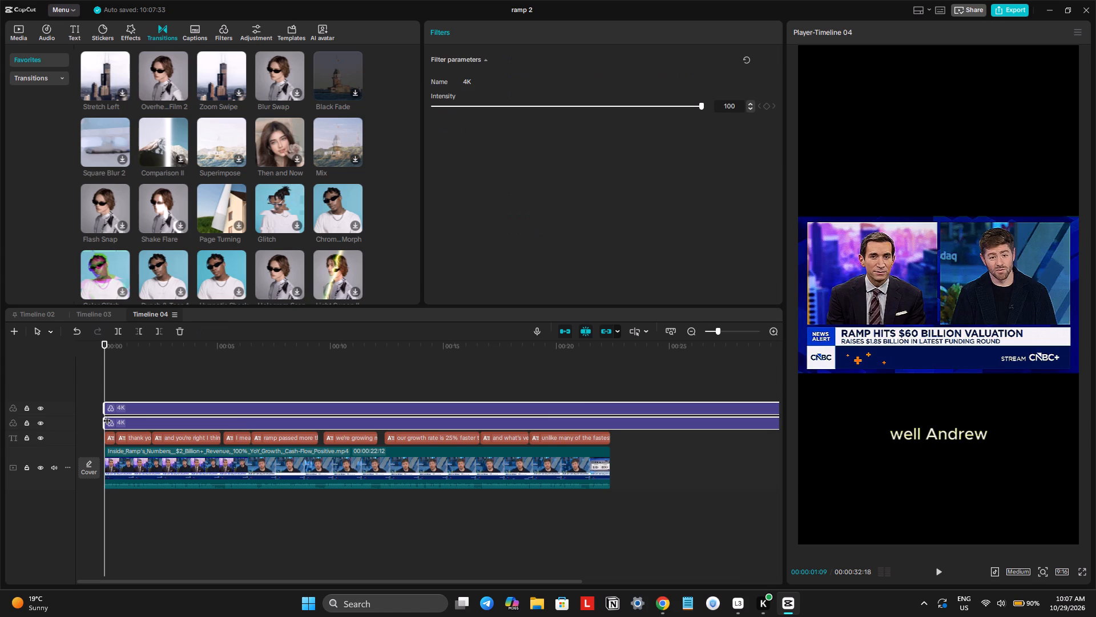
Trim both 4K filters on Timeline 04 to the end of the video at 00:00:22:12.
left_click(609, 367)
left_click(609, 367)
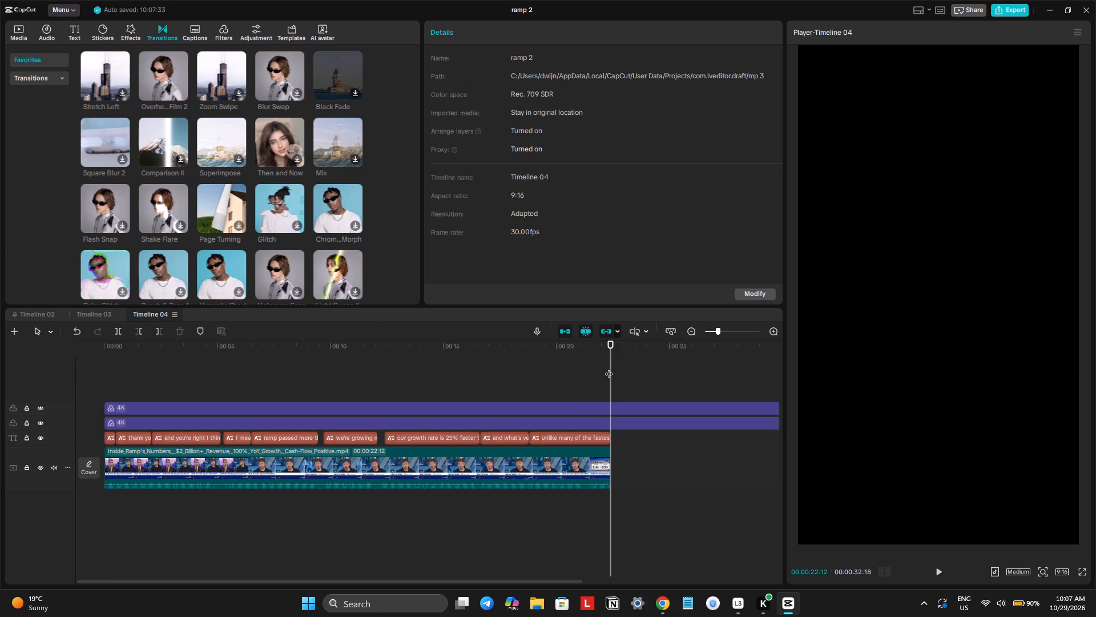
left_click_drag(586, 392, 598, 425)
key("w")
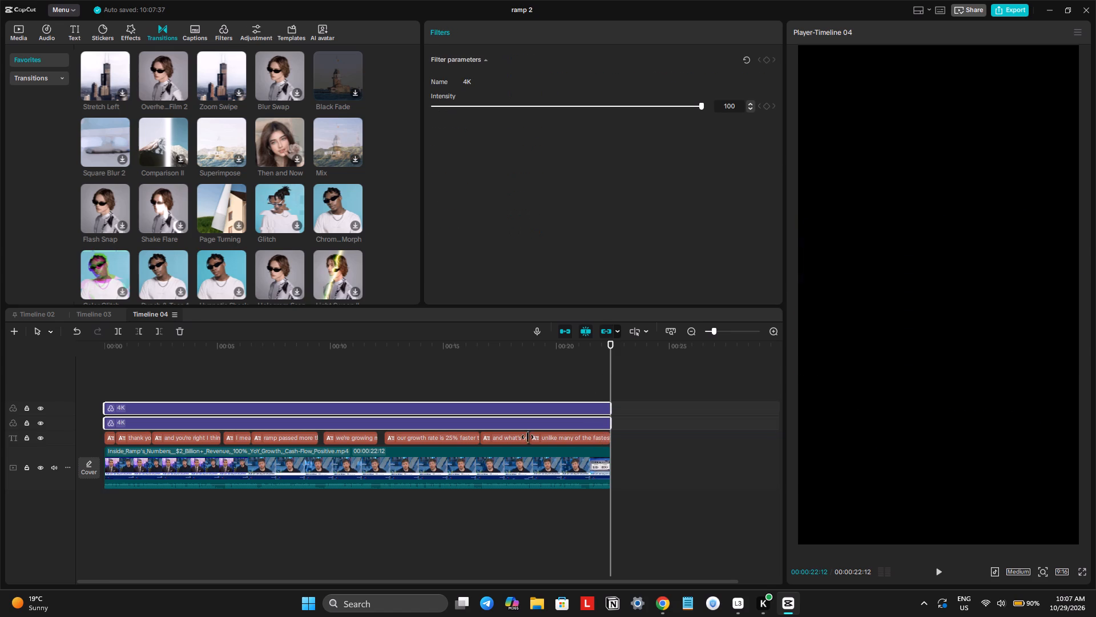
left_click(574, 377)
List all Timeline 04 captions and copy their text with the Snipping Tool's text extractor.
left_click(585, 438)
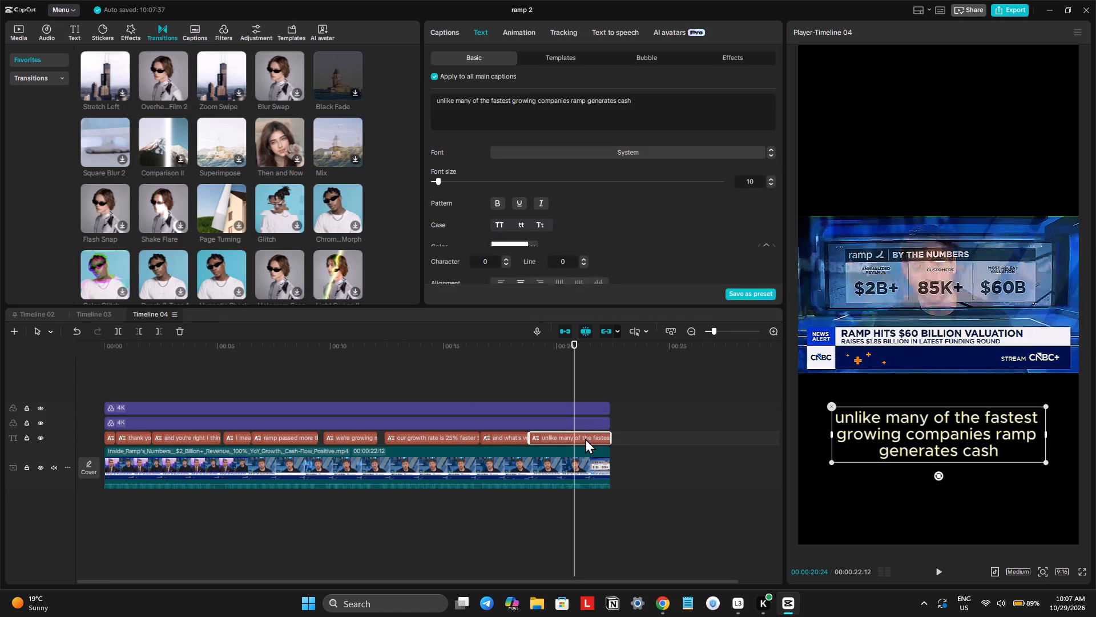
left_click(443, 26)
left_click(445, 35)
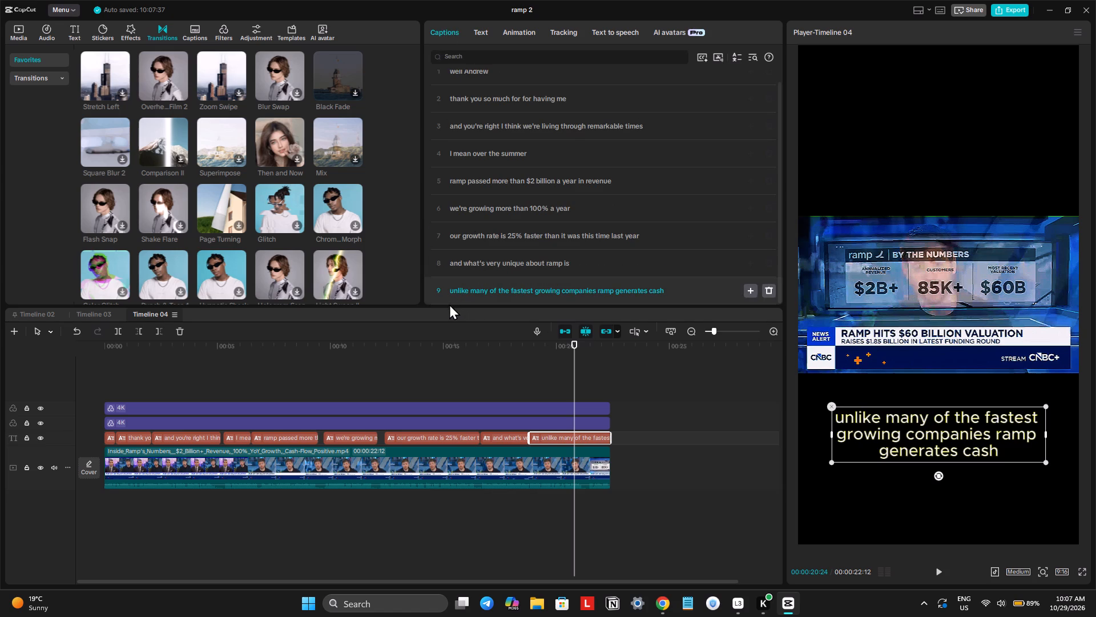
left_click_drag(448, 305, 441, 396)
scroll(438, 373, "up", 1)
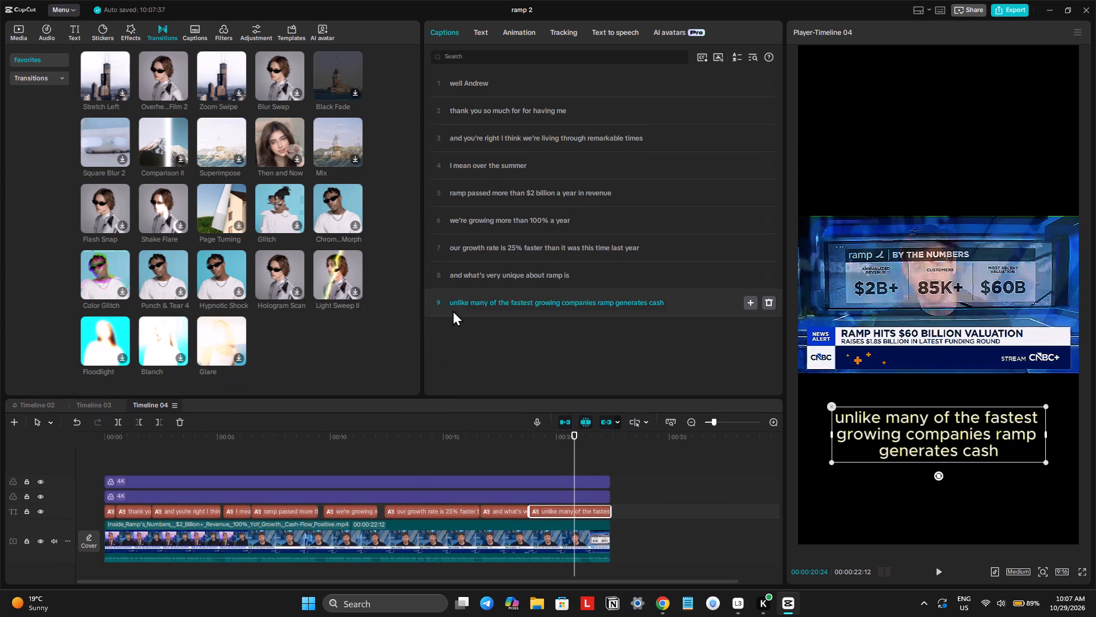
scroll(453, 310, "up", 1)
key("shift+super+s")
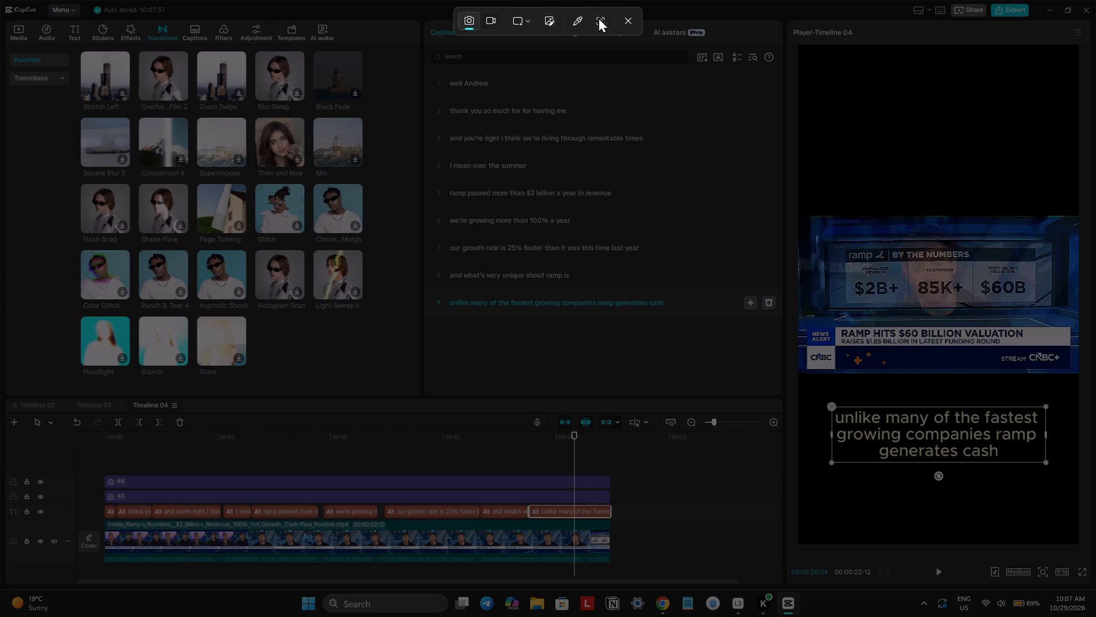
left_click(598, 17)
left_click_drag(427, 59, 714, 326)
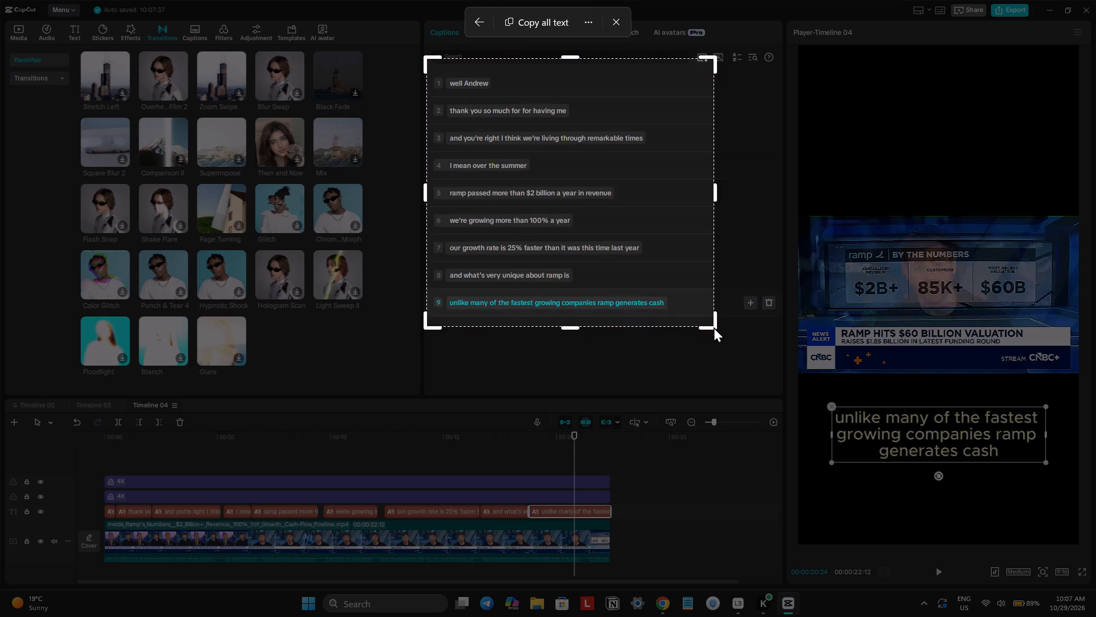
left_click(545, 28)
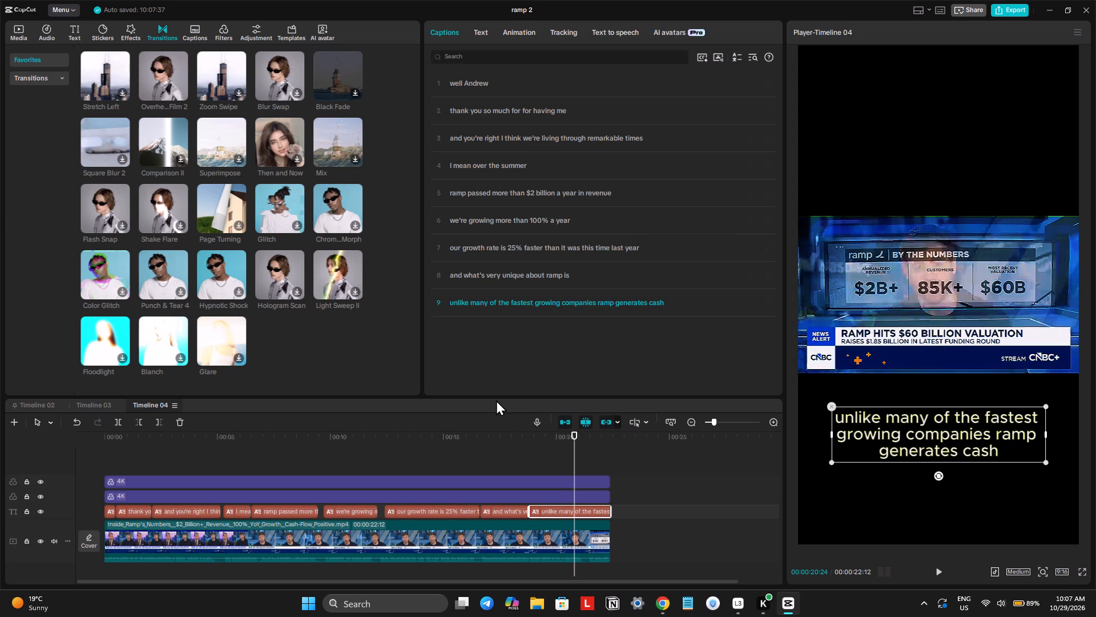
left_click_drag(496, 396, 500, 388)
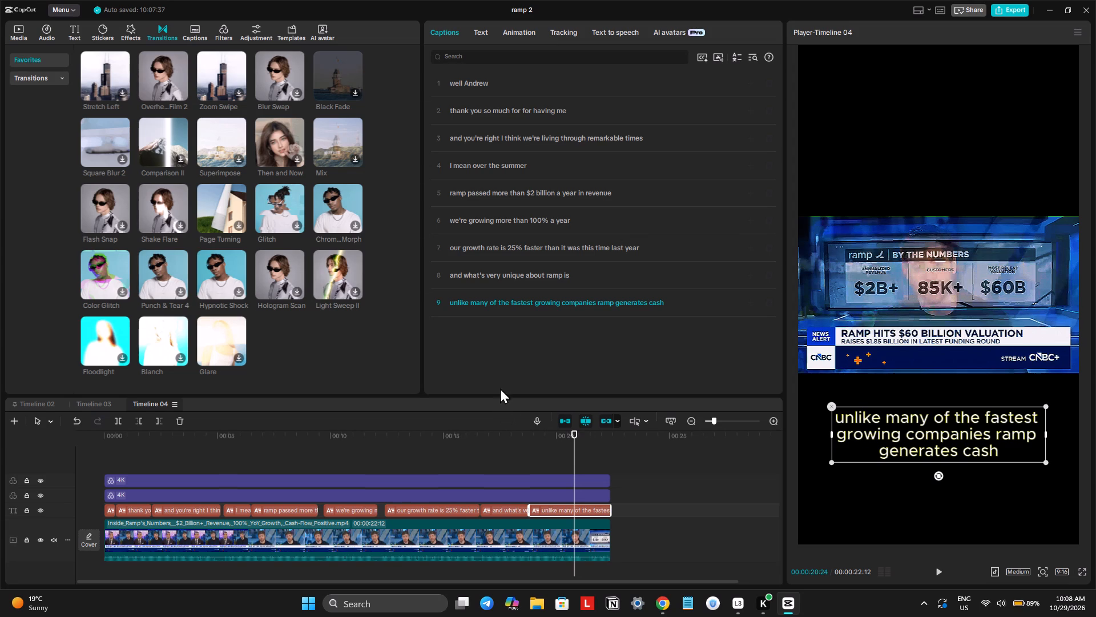
left_click_drag(500, 388, 500, 310)
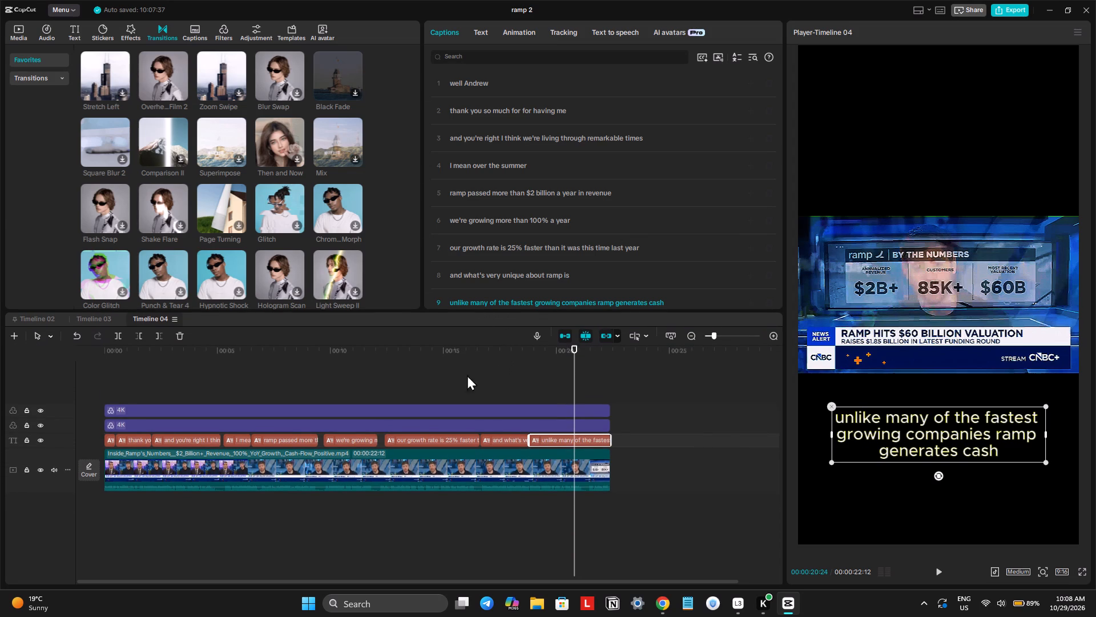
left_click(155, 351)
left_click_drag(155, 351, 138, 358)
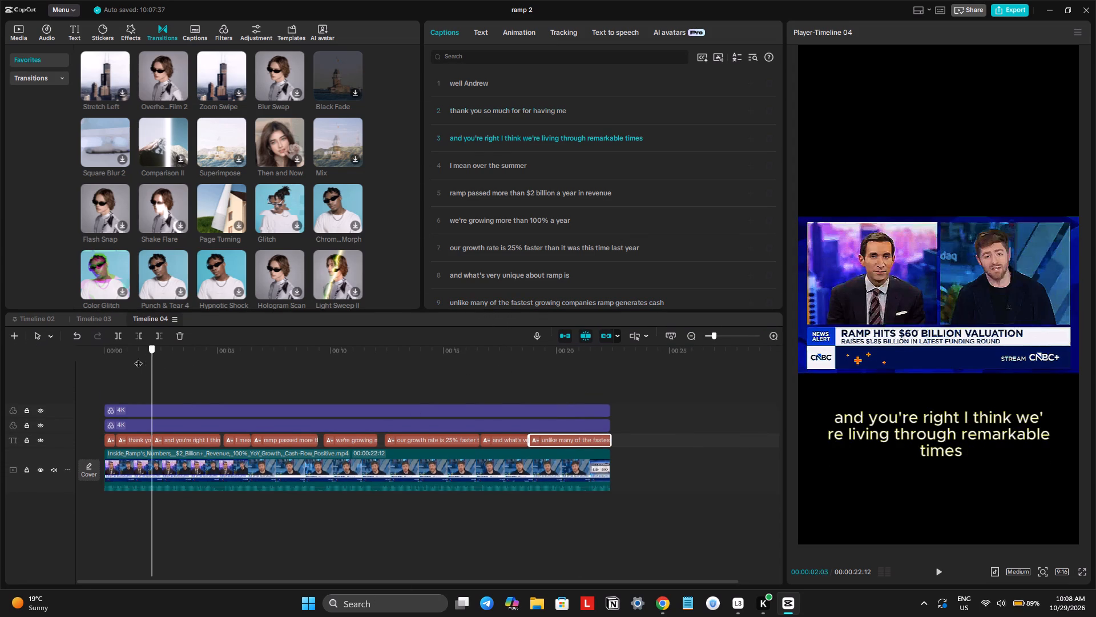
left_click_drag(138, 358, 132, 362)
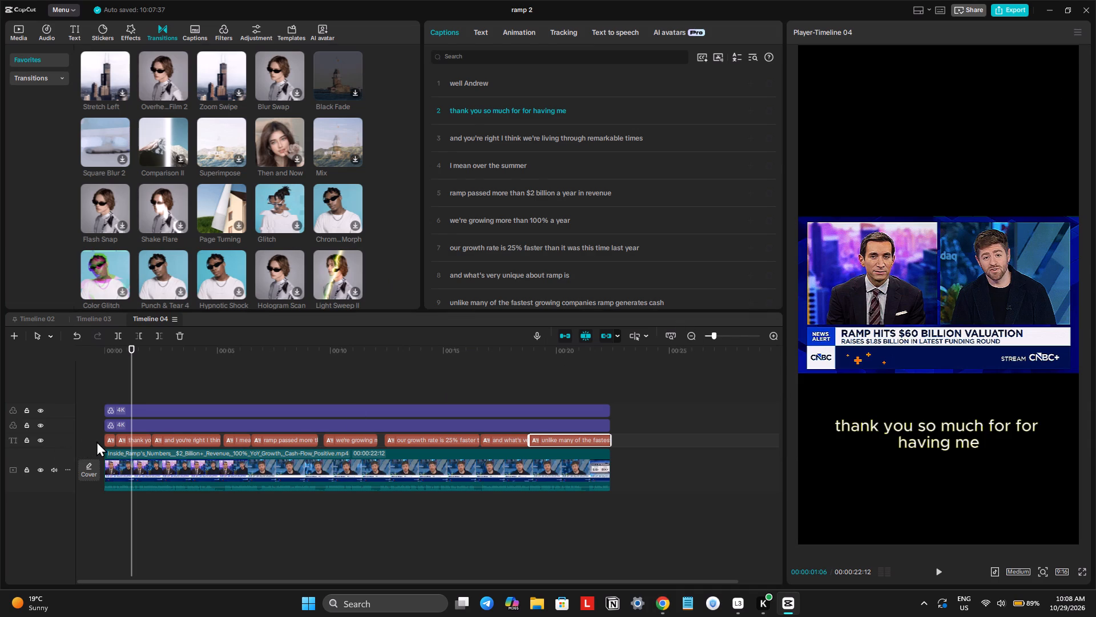
Set all Timeline 04 captions to the CreatoDisplay-ExtraBold font with character spacing -1.
left_click_drag(96, 441, 559, 450)
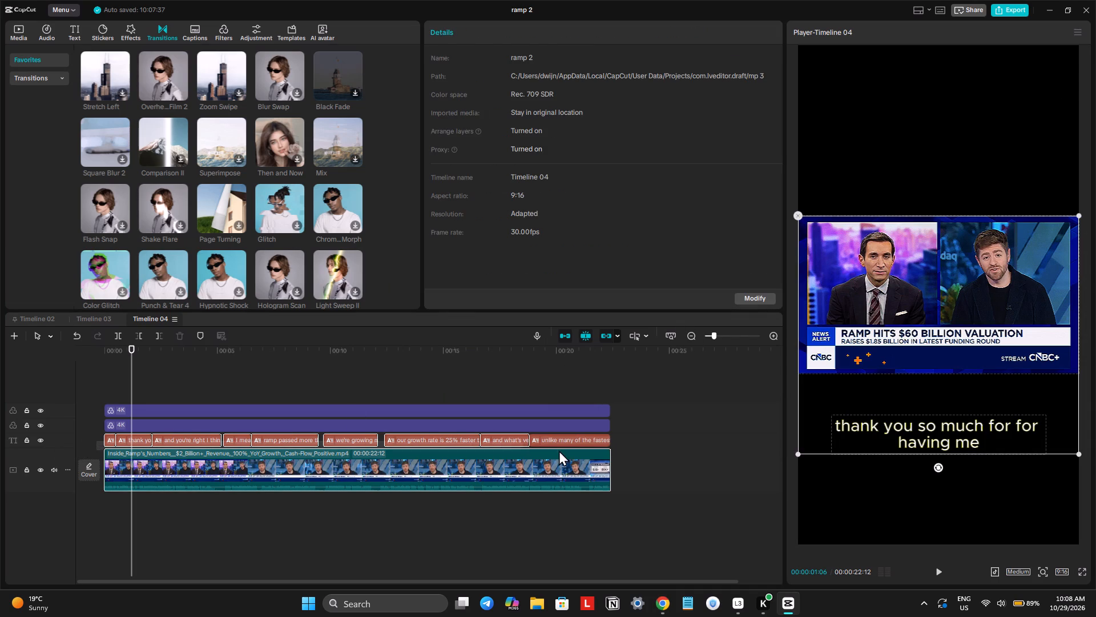
left_click_drag(559, 450, 577, 435)
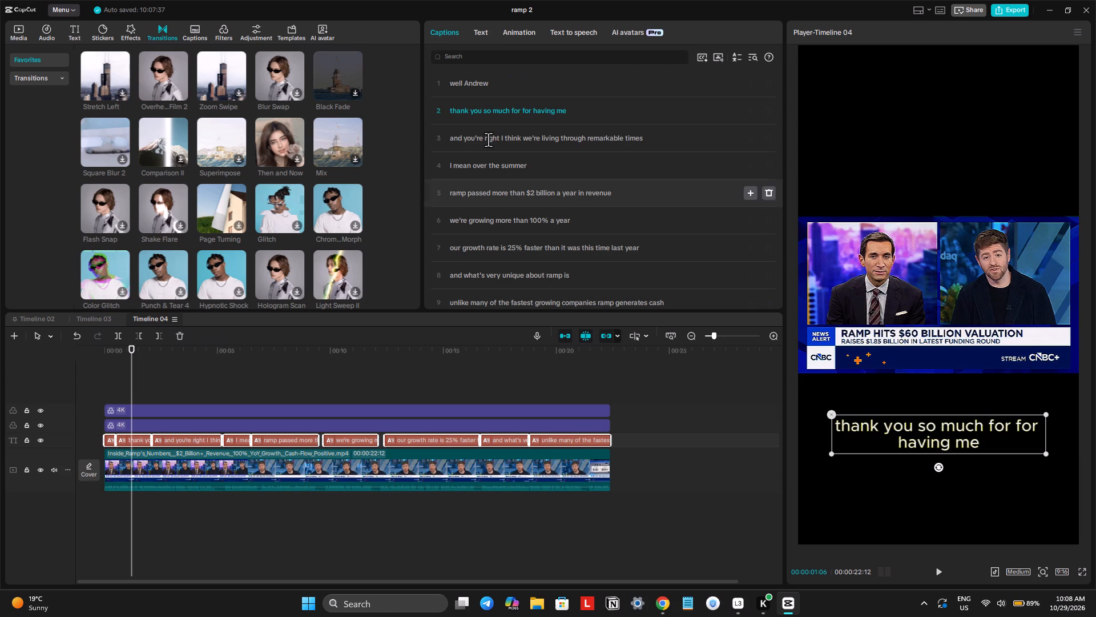
left_click(473, 34)
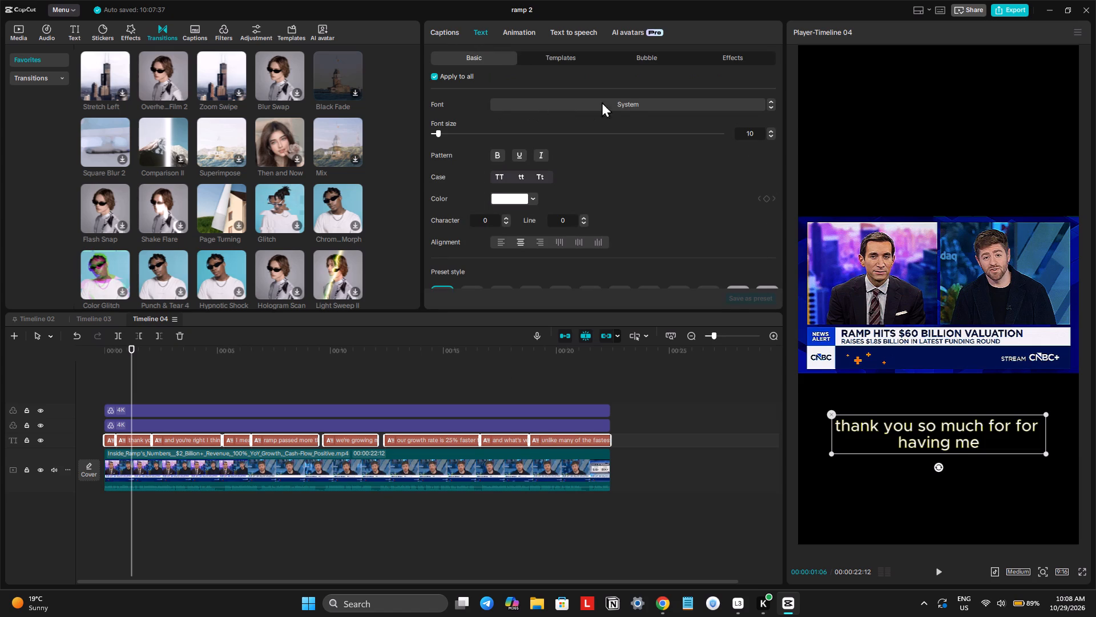
left_click(630, 105)
left_click(565, 353)
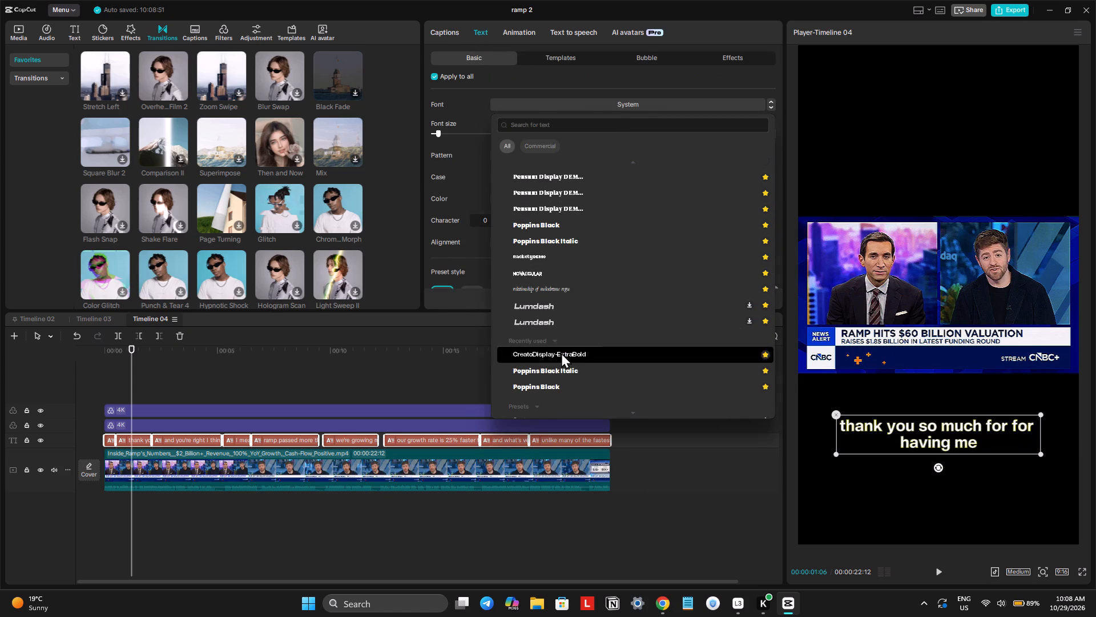
left_click(502, 223)
Add a shadow to all Timeline 04 captions with 45% blurriness and 64% opacity.
scroll(505, 227, "down", 1)
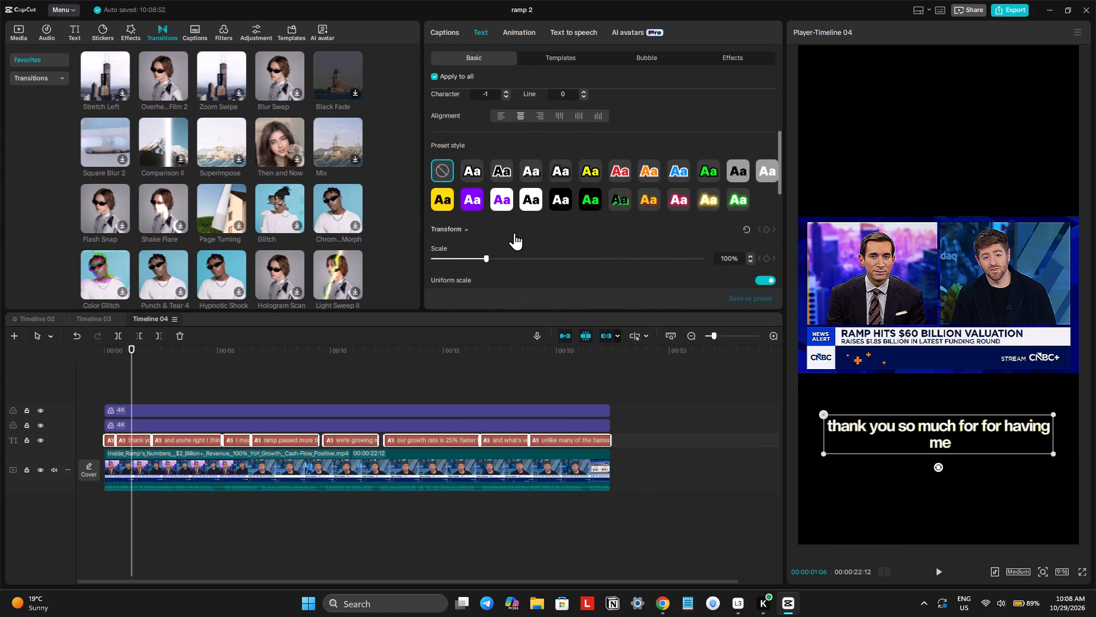
scroll(514, 233, "down", 2)
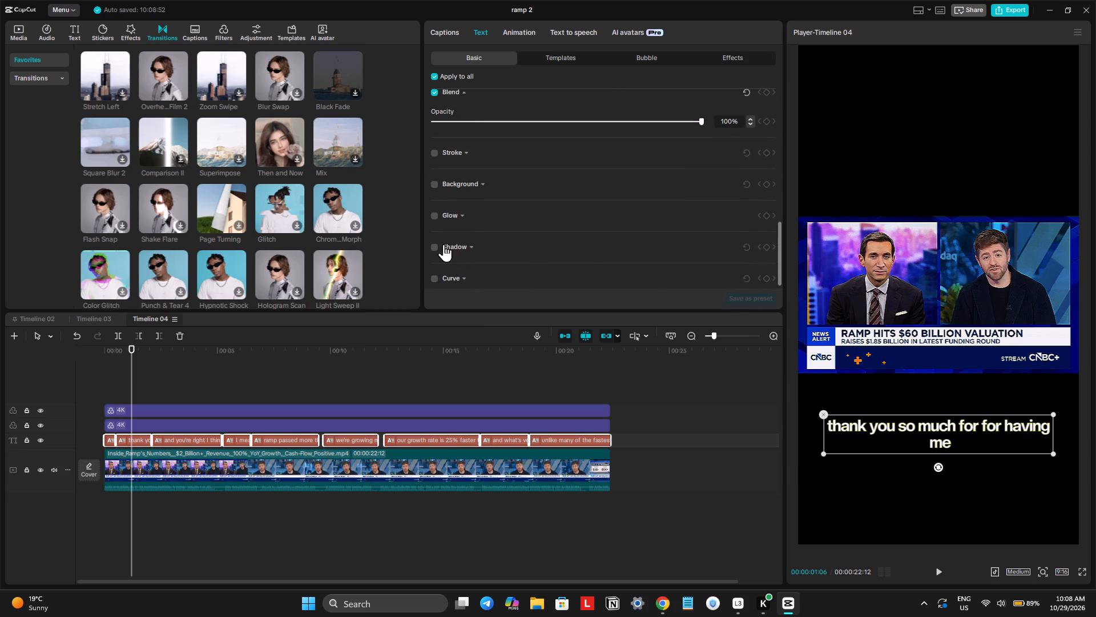
left_click(436, 246)
scroll(436, 246, "down", 1)
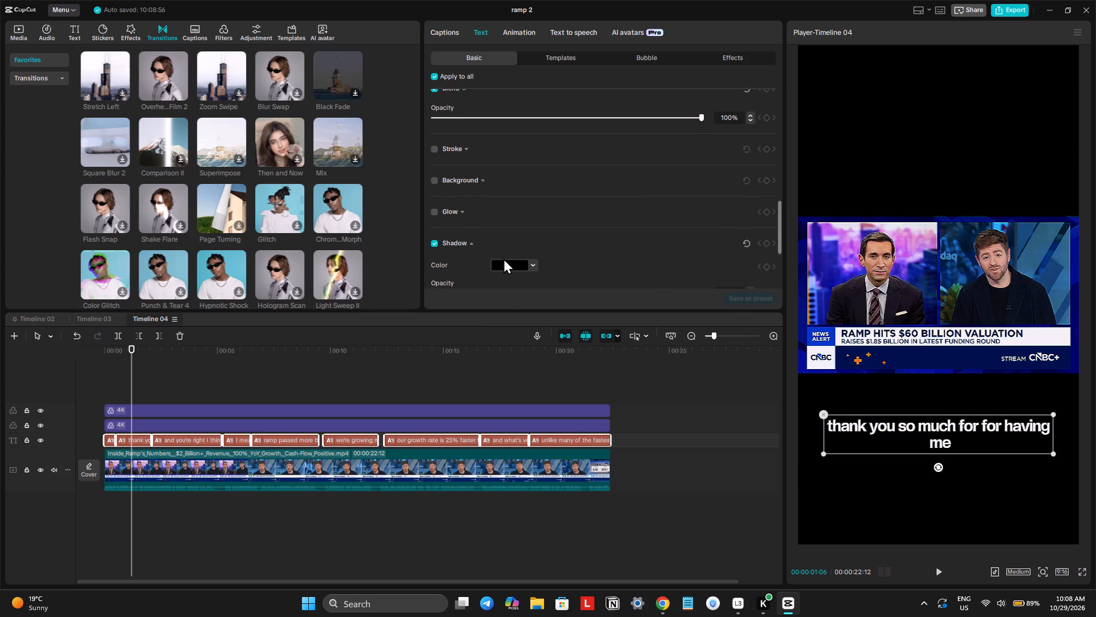
scroll(503, 258, "down", 1)
left_click(505, 263)
scroll(505, 263, "down", 1)
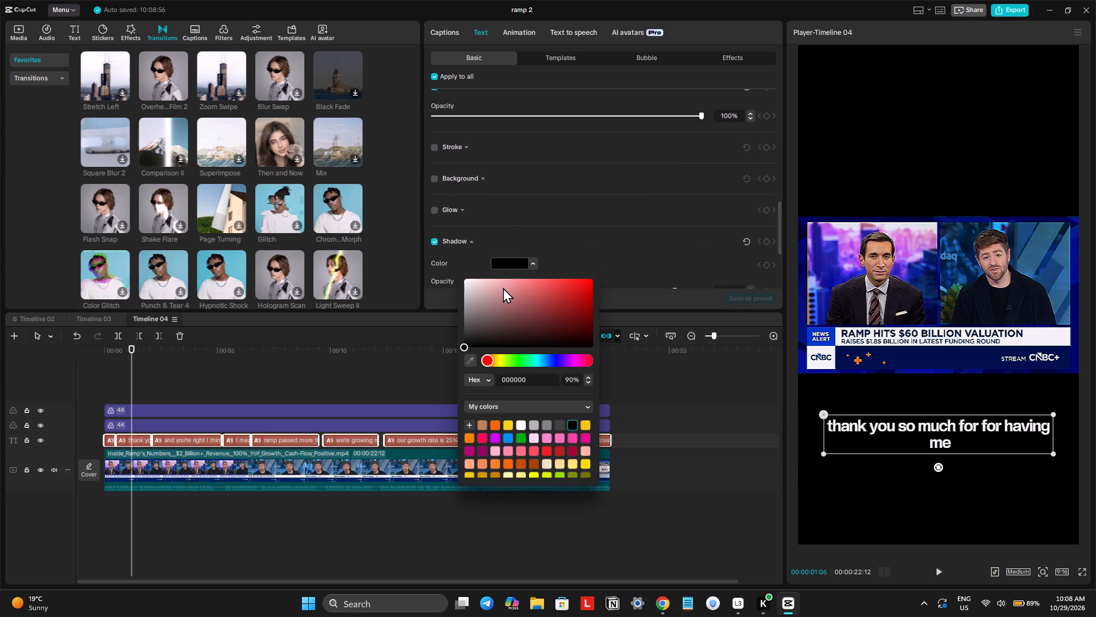
scroll(510, 283, "down", 4)
left_click(567, 226)
scroll(526, 243, "down", 1)
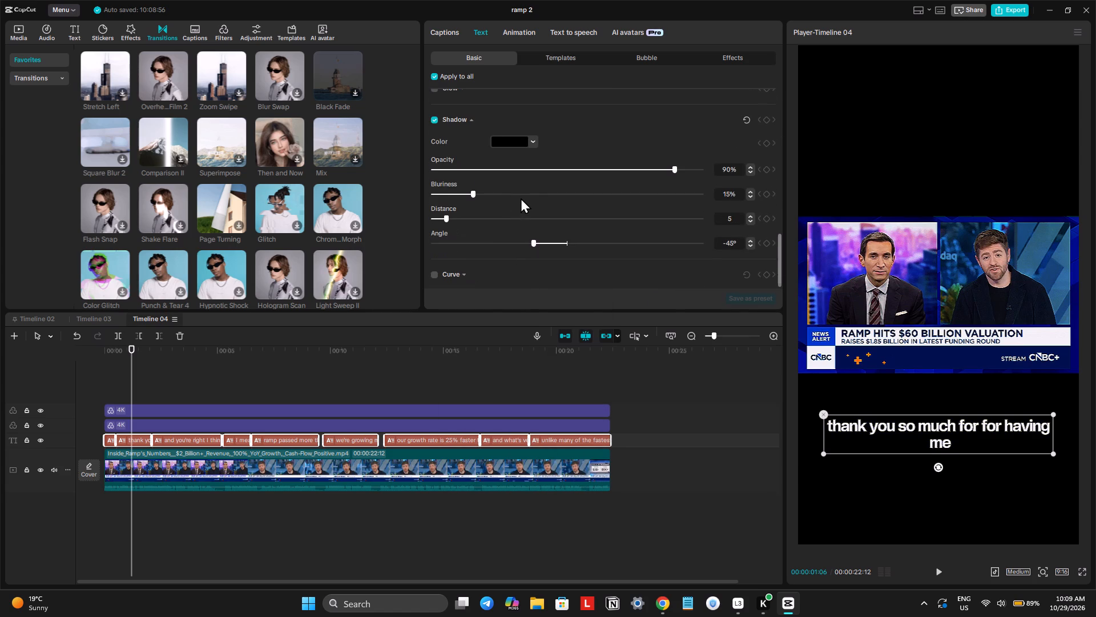
left_click_drag(521, 198, 553, 197)
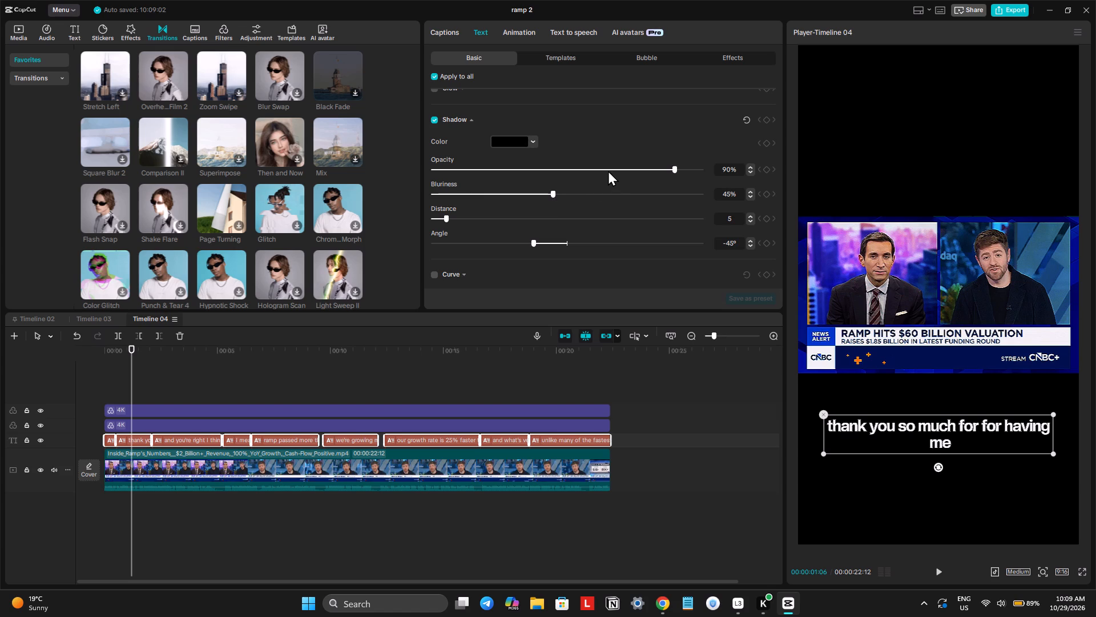
left_click(608, 170)
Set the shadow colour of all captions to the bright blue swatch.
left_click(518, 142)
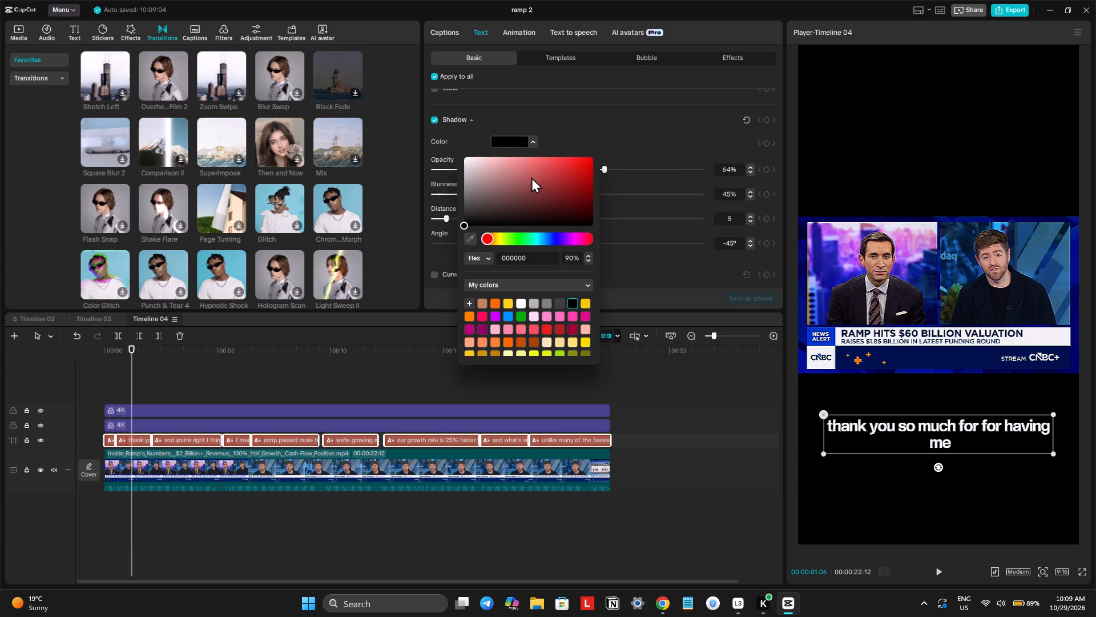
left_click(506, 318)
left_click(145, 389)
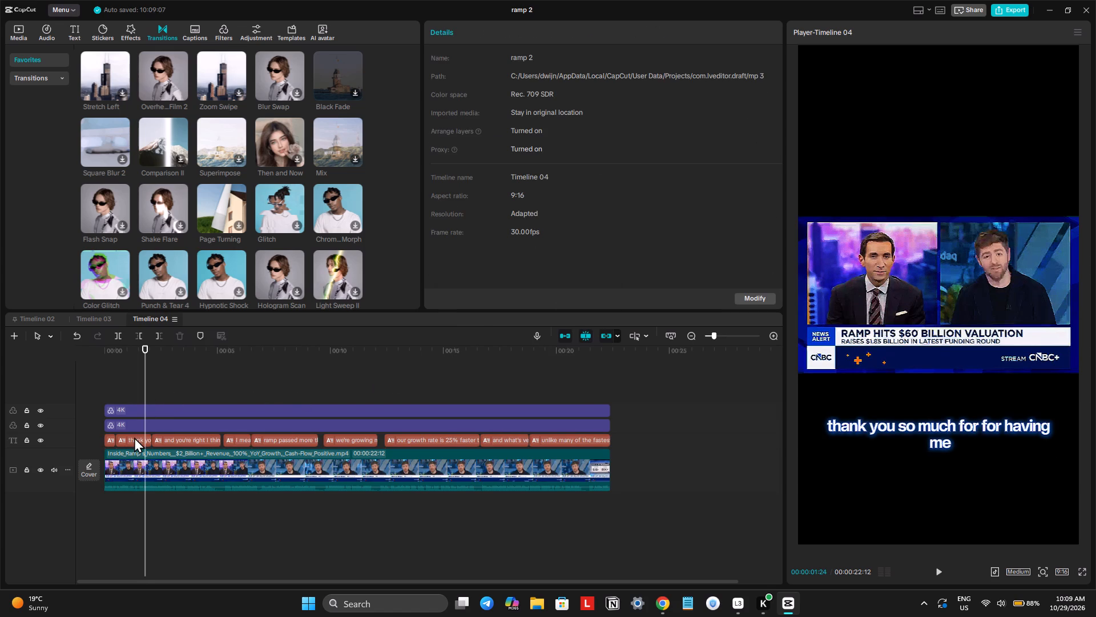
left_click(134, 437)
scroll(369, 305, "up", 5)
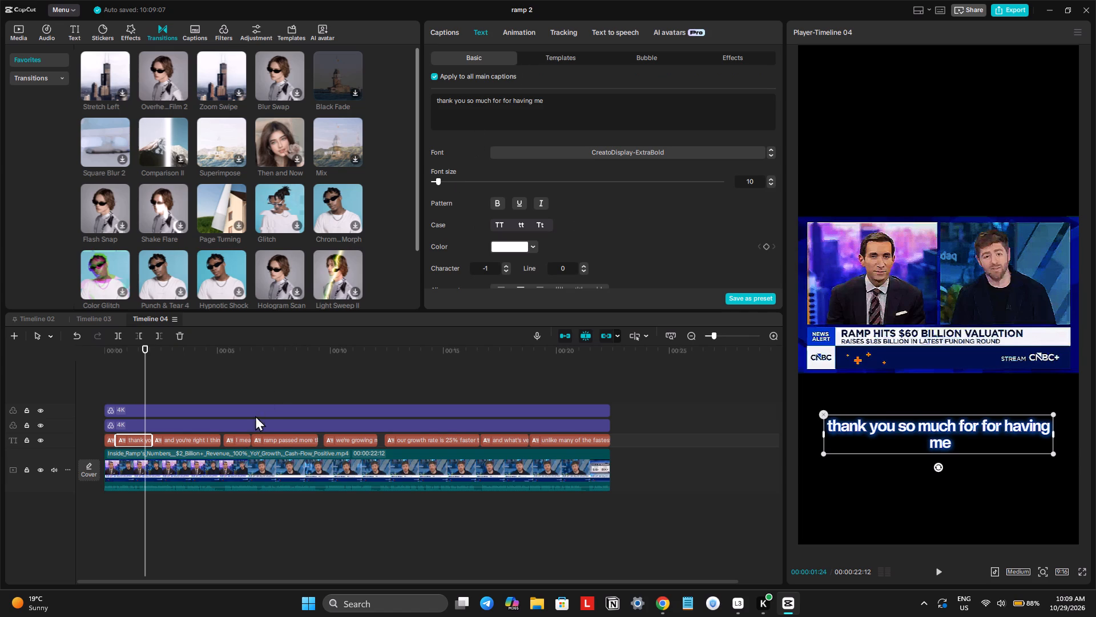
Add a Canvas background to the main video clip using the first, lightest Blur option.
left_click(229, 468)
scroll(517, 226, "down", 6)
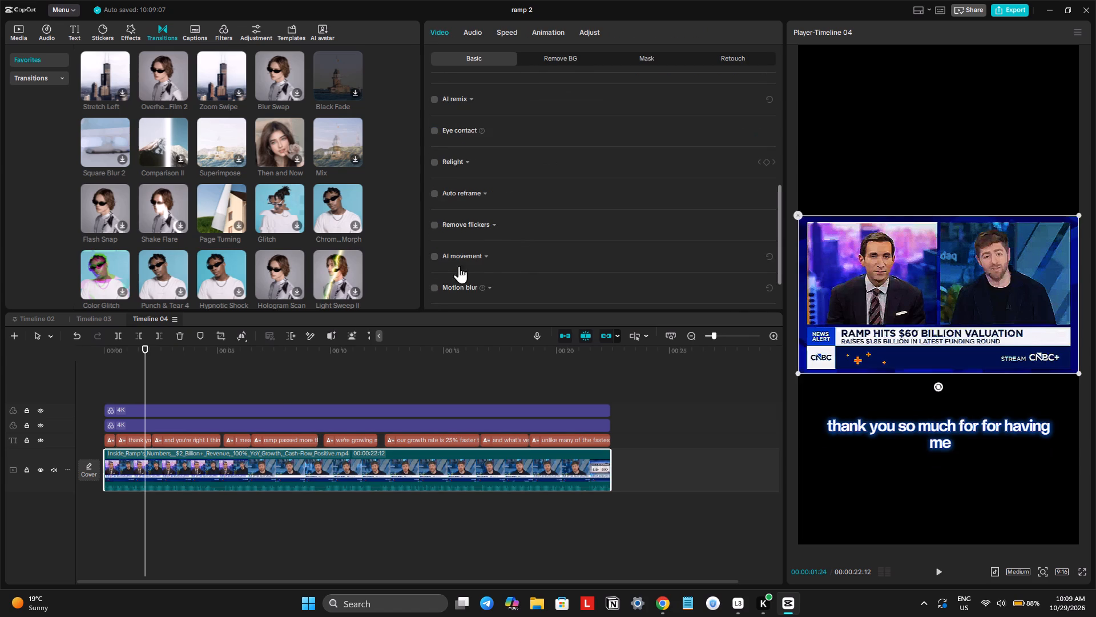
left_click(451, 287)
scroll(451, 287, "down", 4)
left_click(451, 328)
scroll(457, 312, "down", 3)
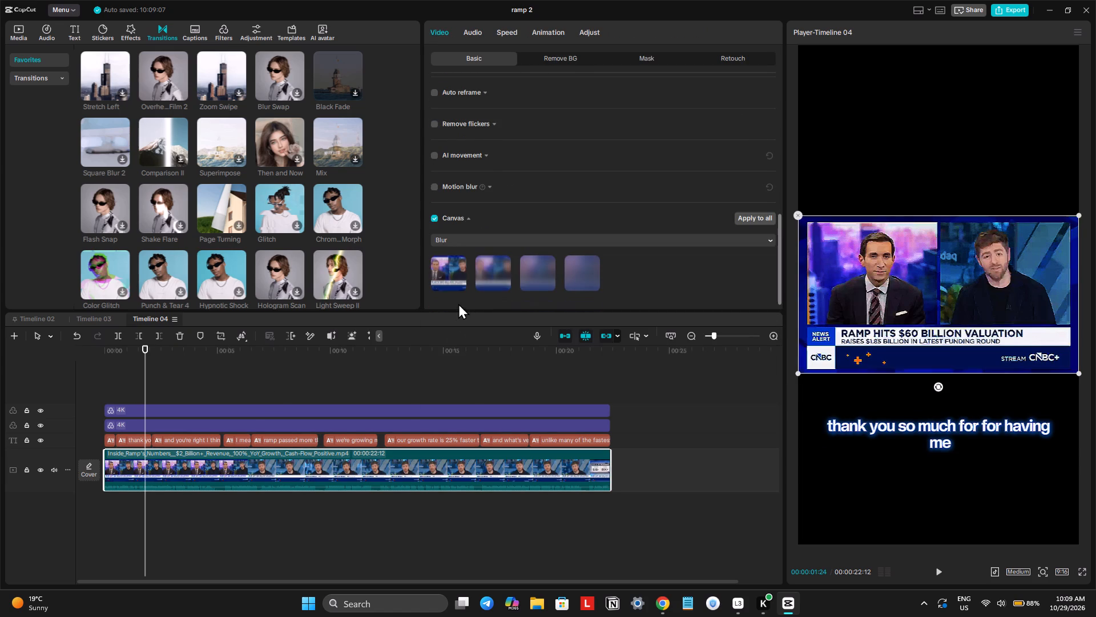
left_click(446, 272)
scroll(465, 281, "down", 3)
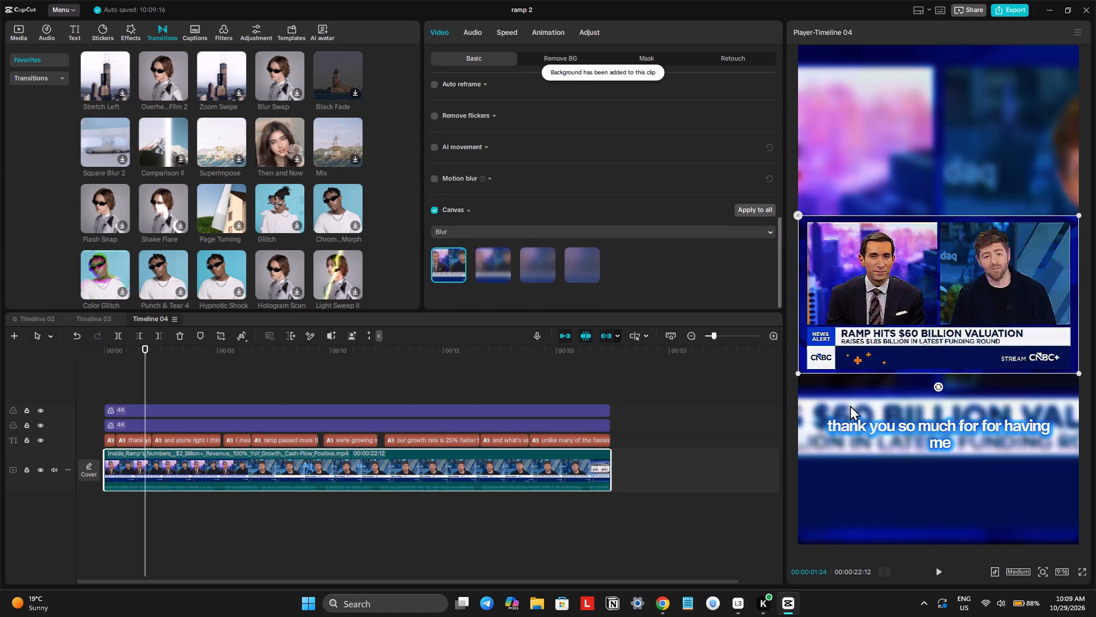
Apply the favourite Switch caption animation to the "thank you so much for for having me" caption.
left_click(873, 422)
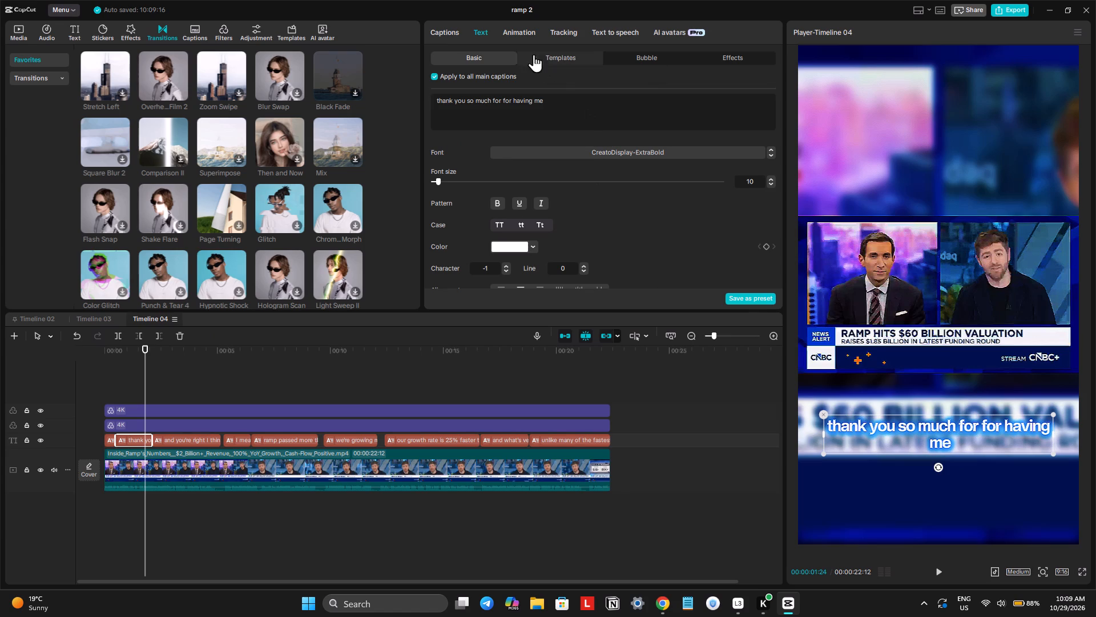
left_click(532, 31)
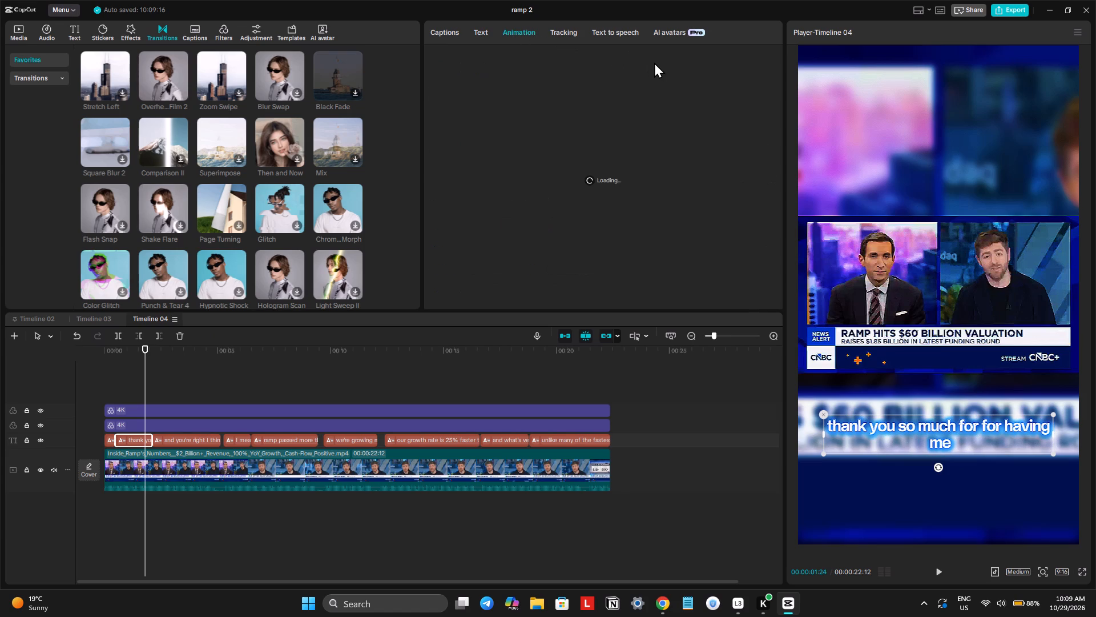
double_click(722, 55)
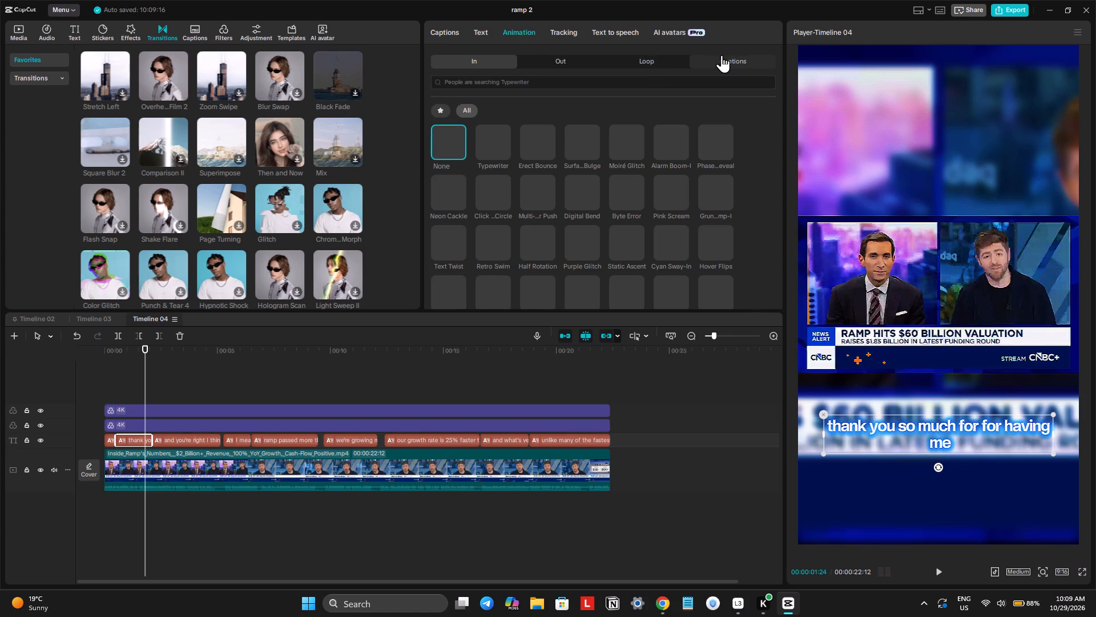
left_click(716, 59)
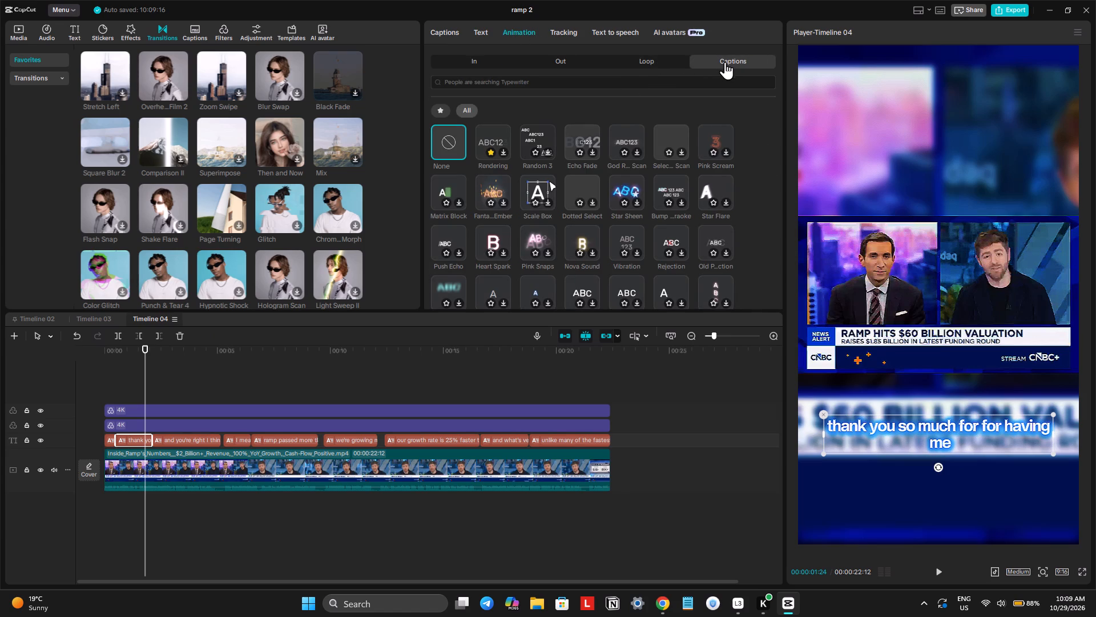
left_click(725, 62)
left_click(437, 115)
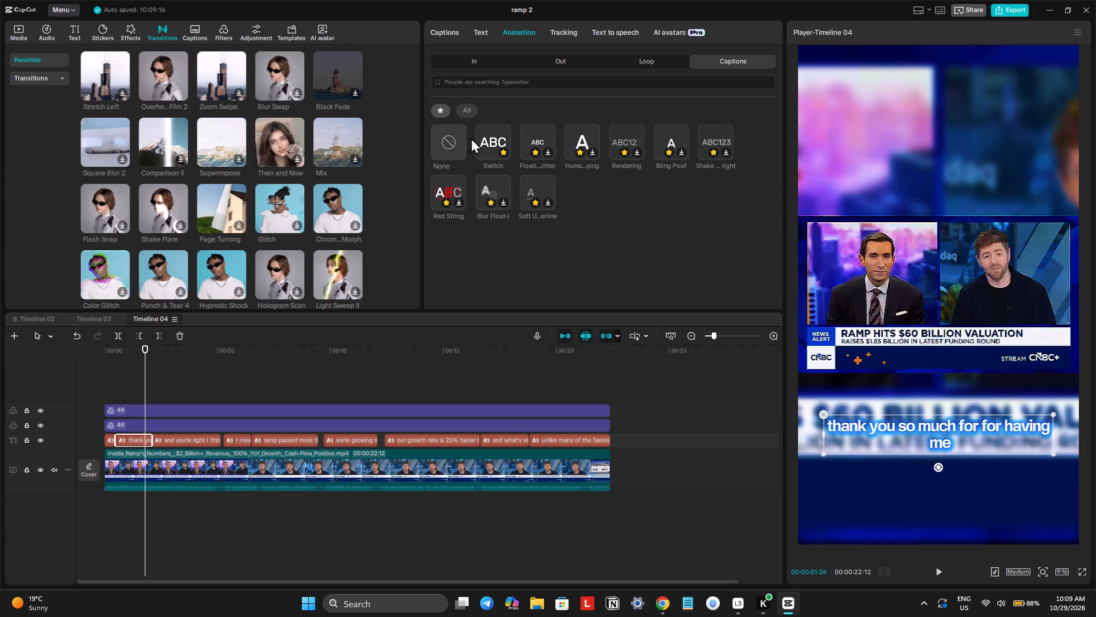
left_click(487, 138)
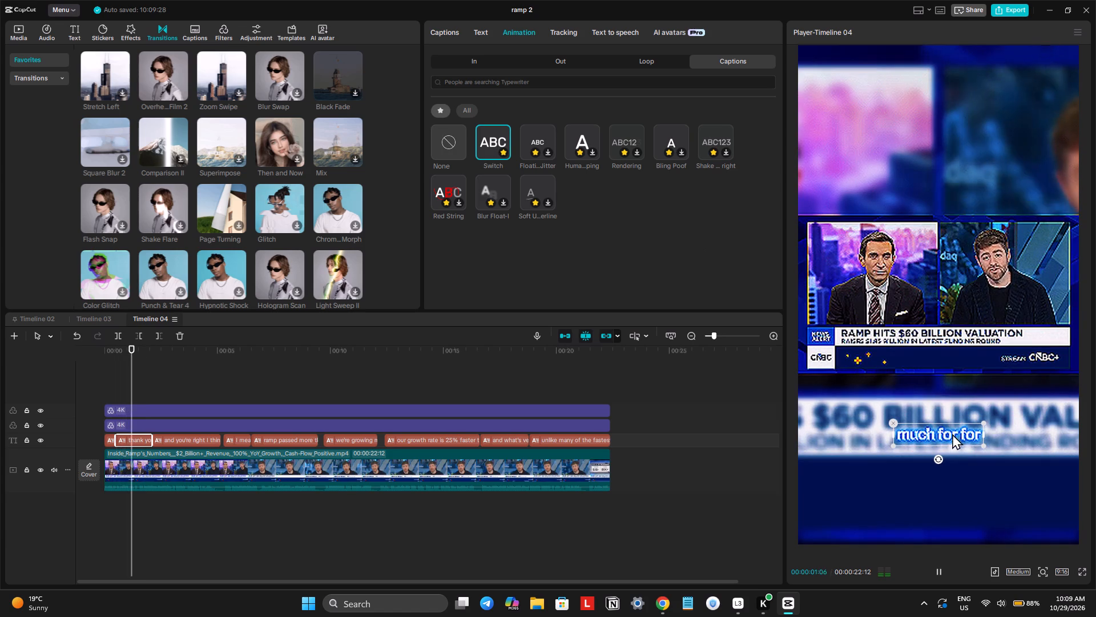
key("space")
Move the captions up onto the lower banner of the news footage, between the CNBC logo and the stream label.
left_click_drag(946, 430, 941, 352)
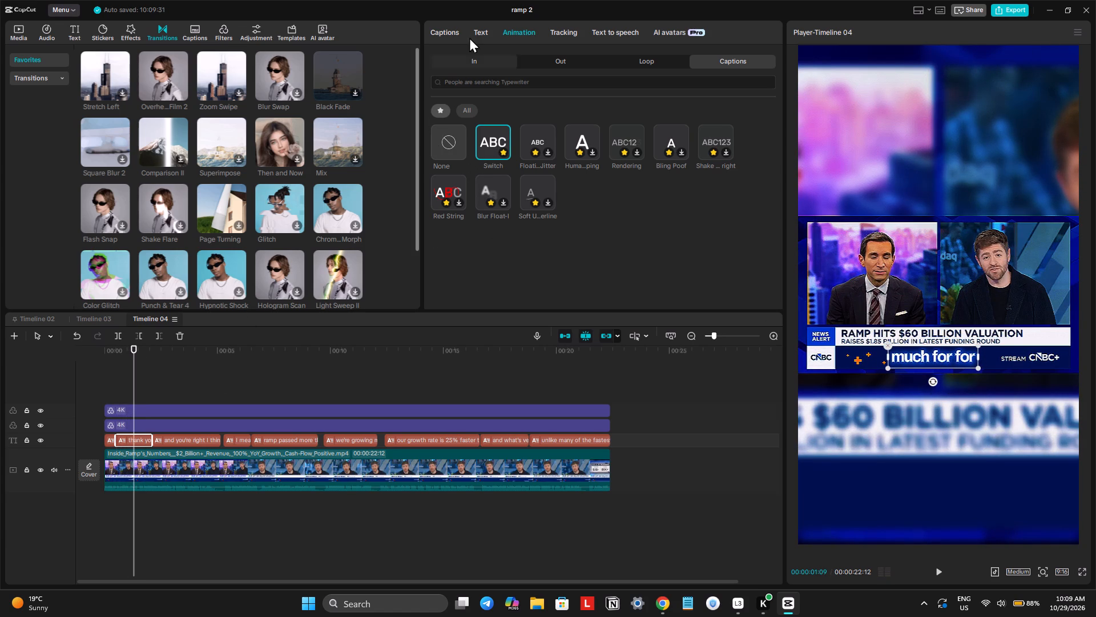
Change the captions' shadow to black with 57% blurriness and 61% opacity, and preview the result.
left_click(474, 30)
scroll(512, 136, "down", 6)
scroll(489, 207, "down", 4)
scroll(452, 276, "down", 4)
left_click(507, 135)
left_click_drag(513, 177, 497, 239)
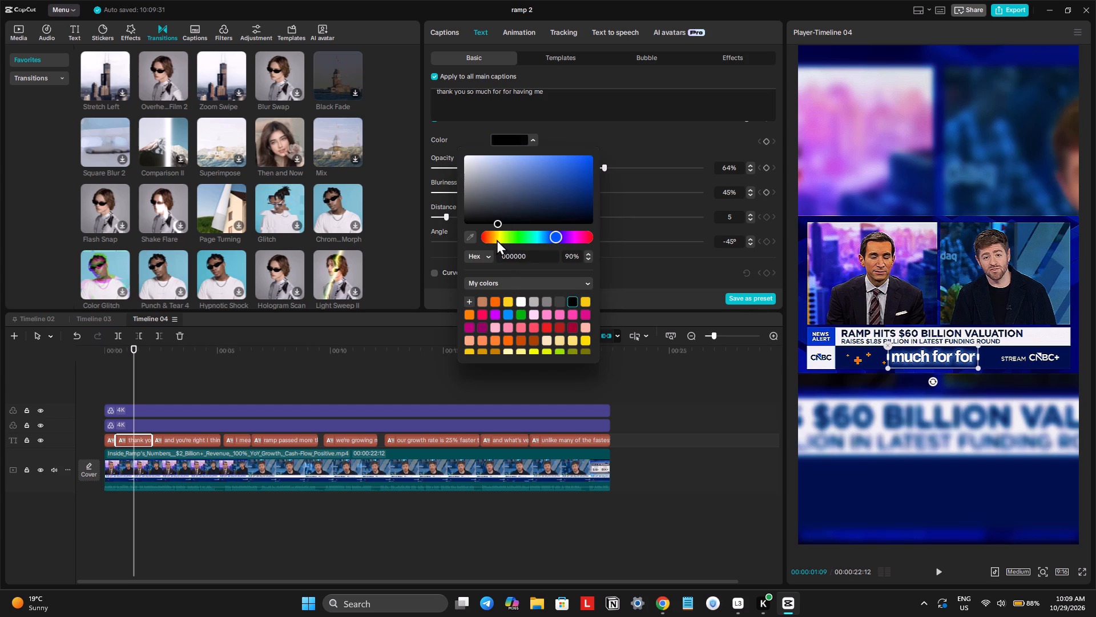
left_click_drag(497, 239, 497, 241)
left_click(626, 150)
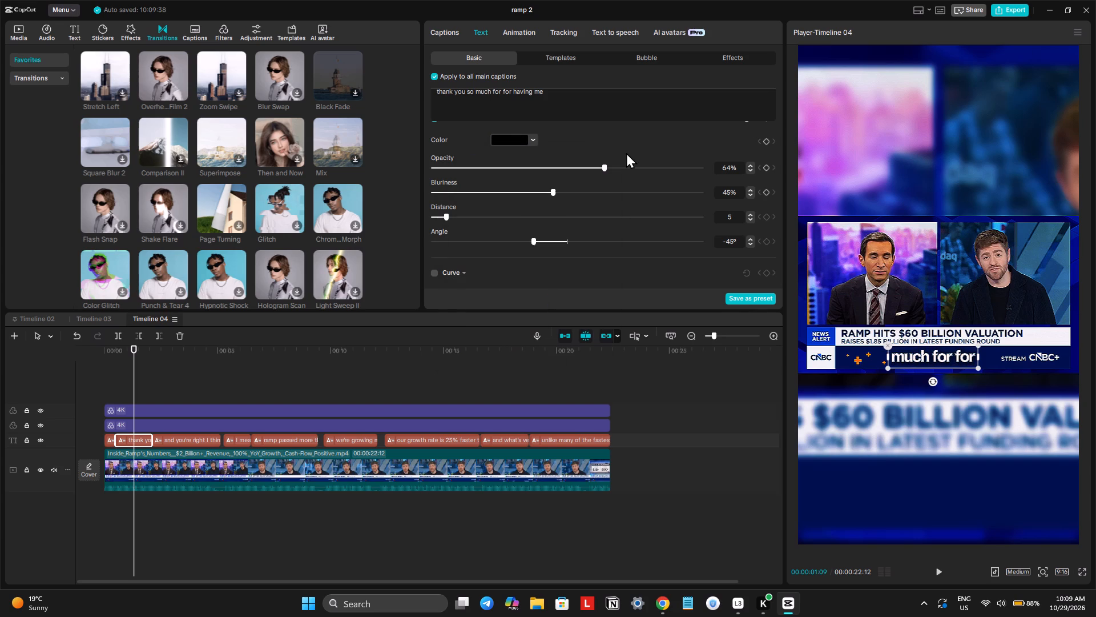
left_click(586, 190)
left_click(594, 169)
key("space")
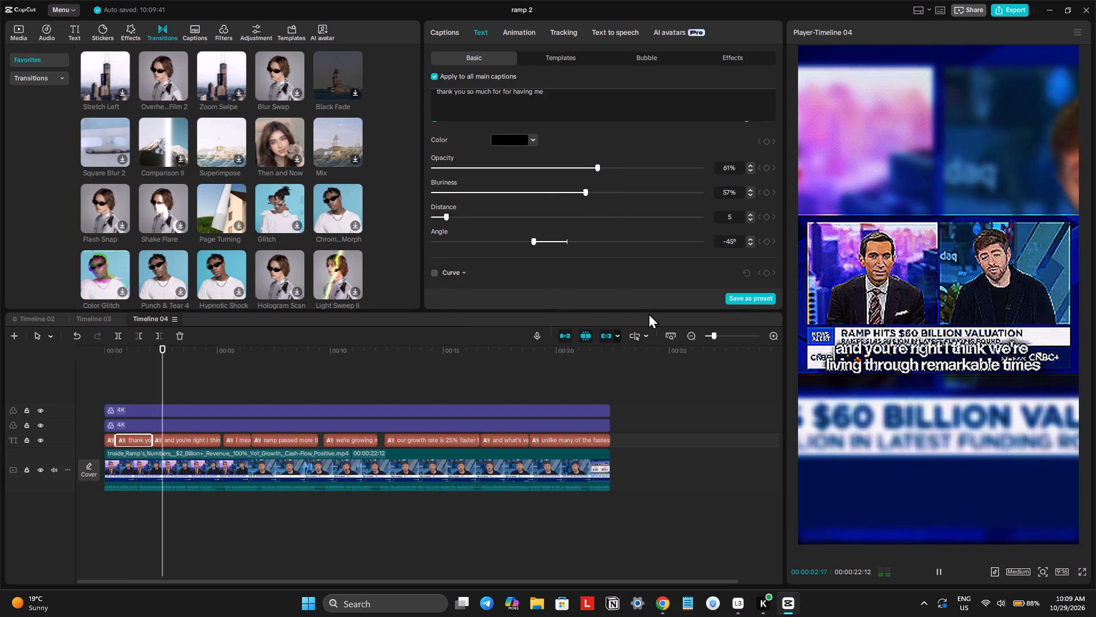
key("space")
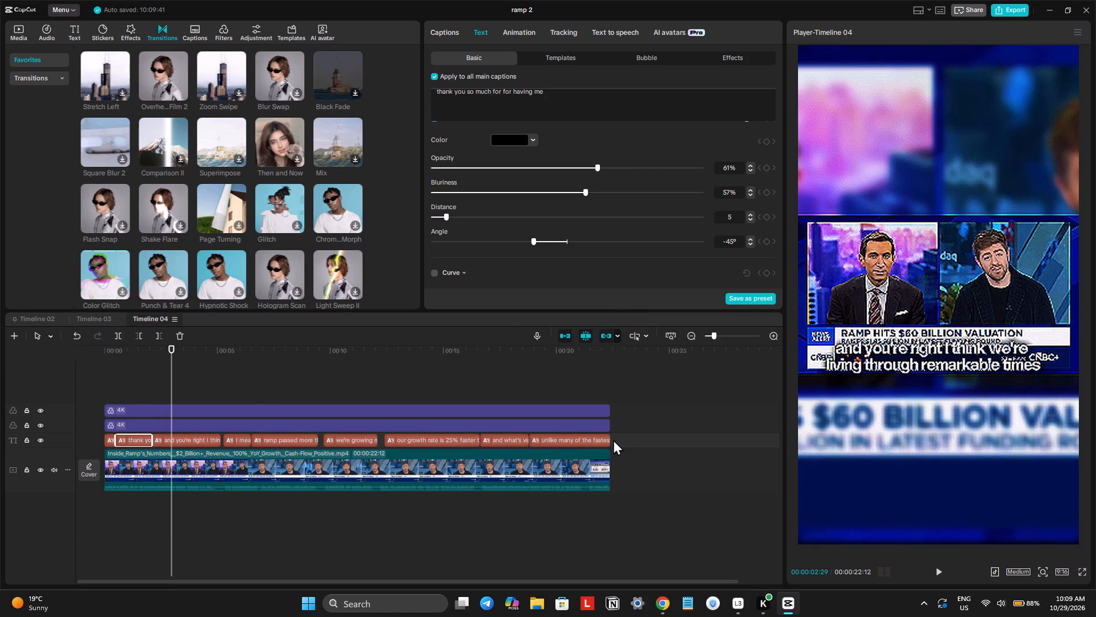
Select all captions on Timeline 04 and apply the favourite Switch caption animation to them.
left_click_drag(622, 438, 67, 439)
left_click_drag(91, 441, 143, 441)
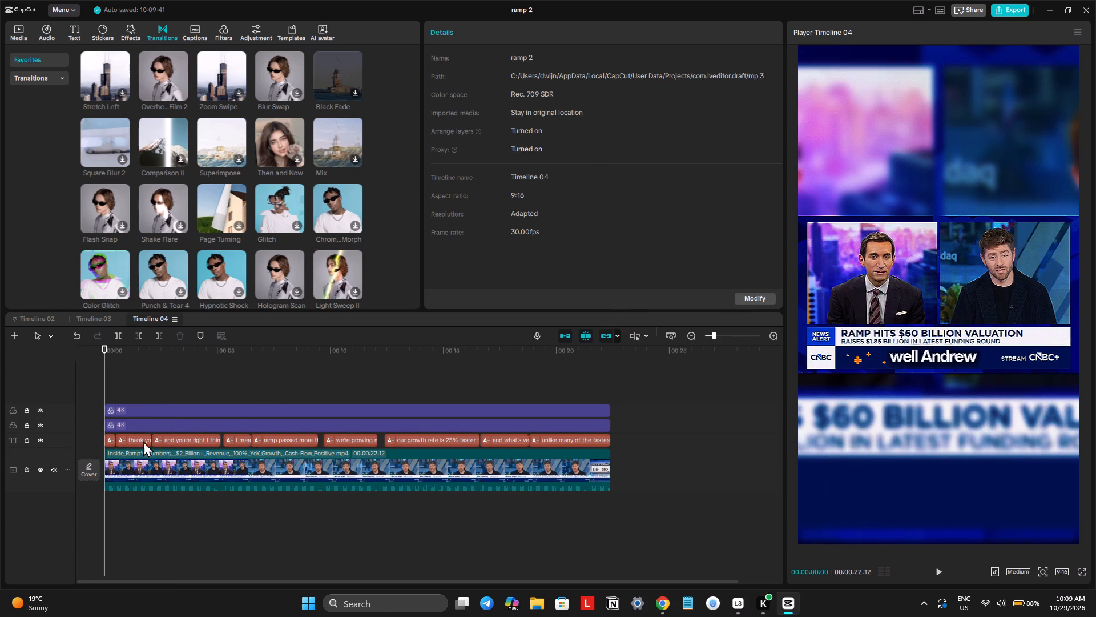
left_click_drag(143, 441, 594, 442)
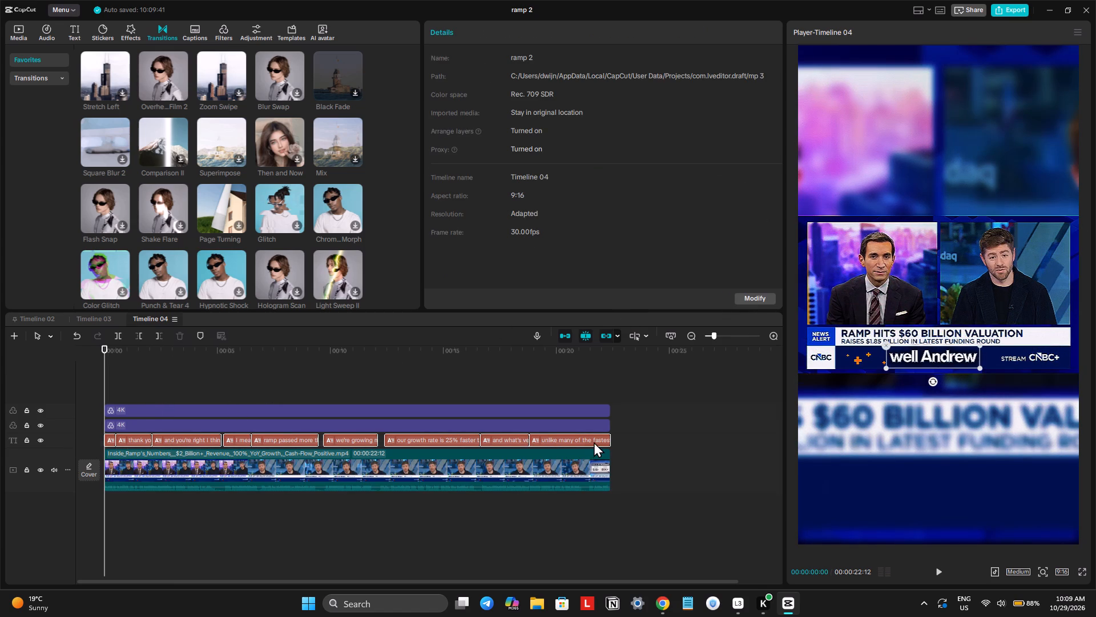
left_click_drag(594, 442, 594, 441)
left_click(519, 31)
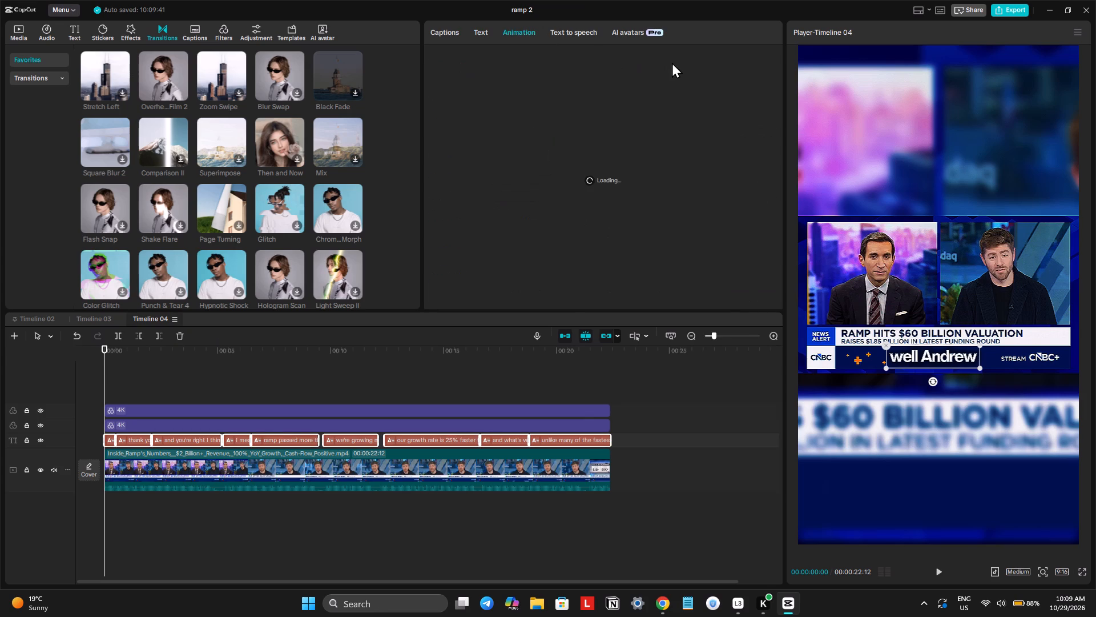
left_click(732, 57)
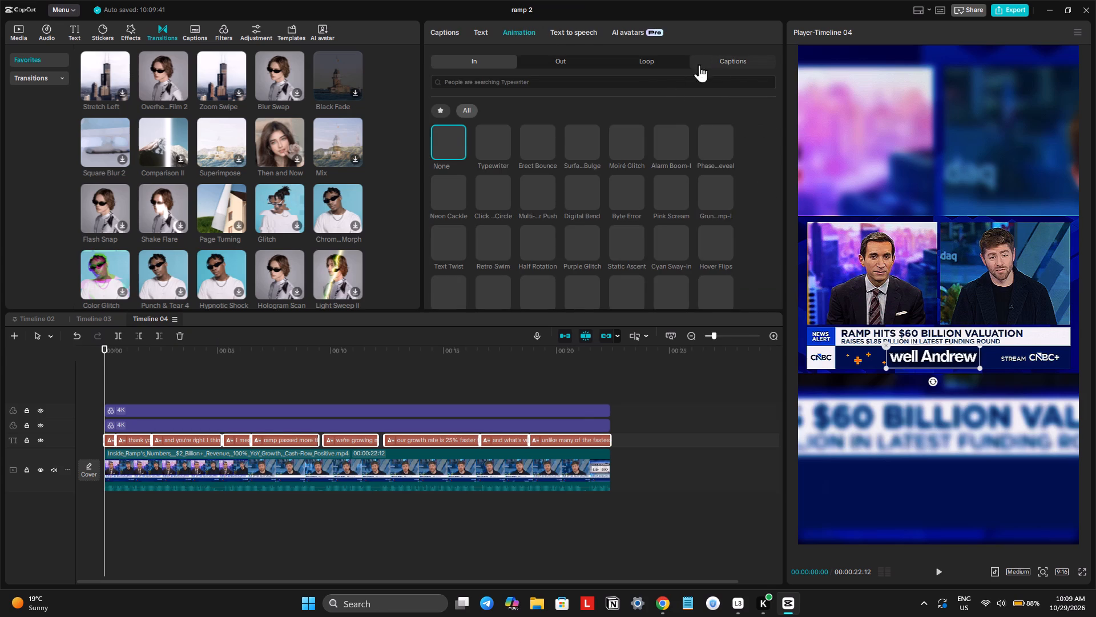
left_click(443, 112)
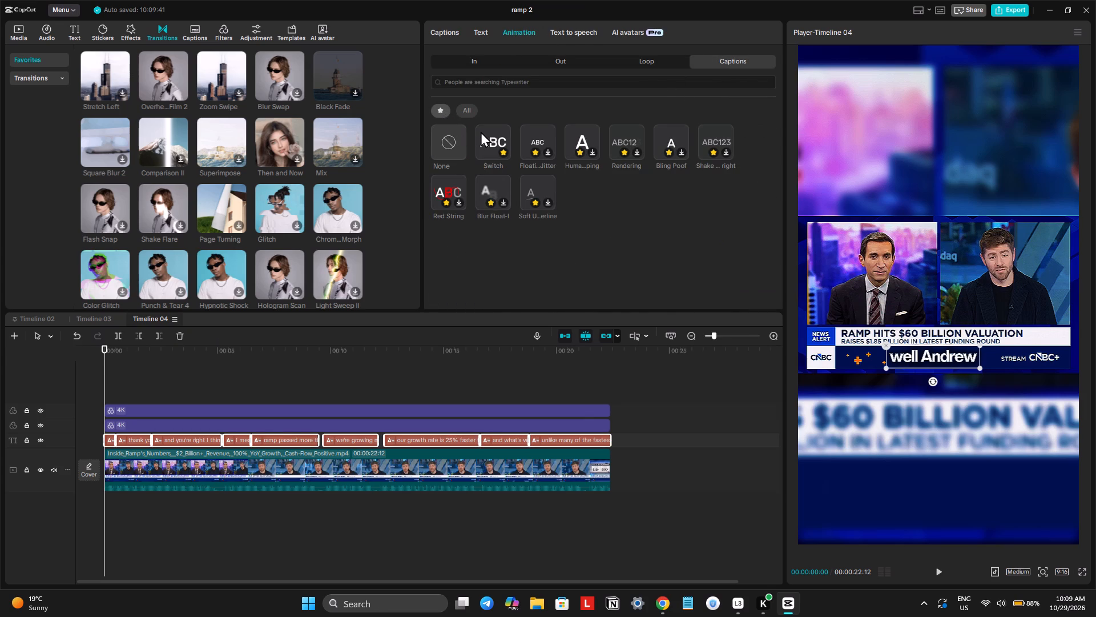
left_click(481, 131)
Play back Timeline 04 to check the animated captions over the footage and blurred background.
key("space")
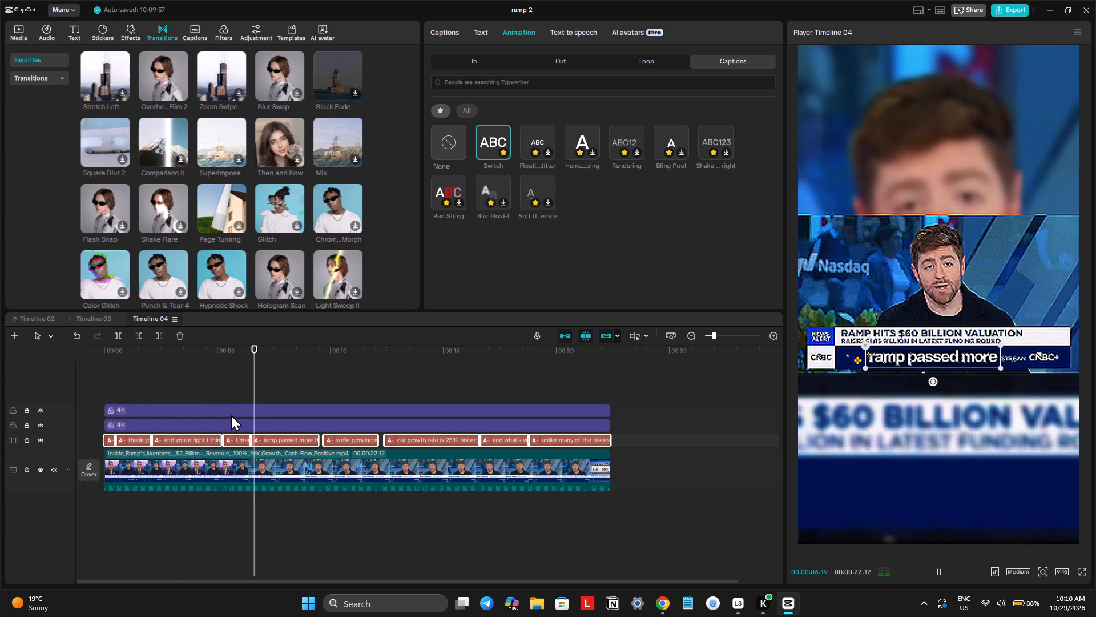
scroll(234, 418, "left", 1)
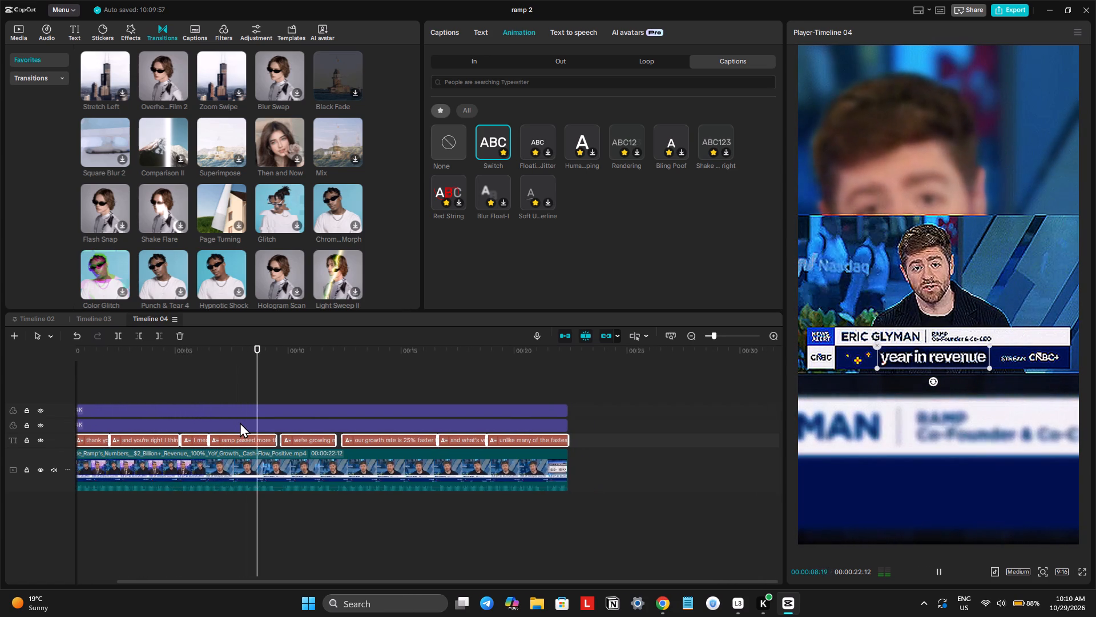
scroll(240, 422, "left", 1)
scroll(240, 422, "up", 3, "ctrl")
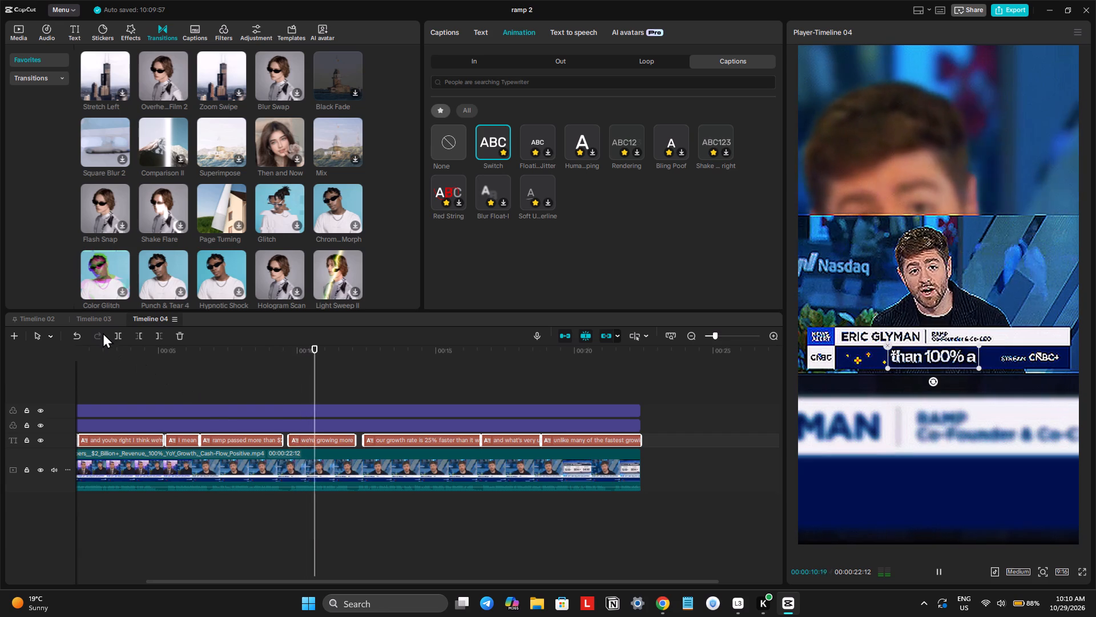
key("space")
key("space")
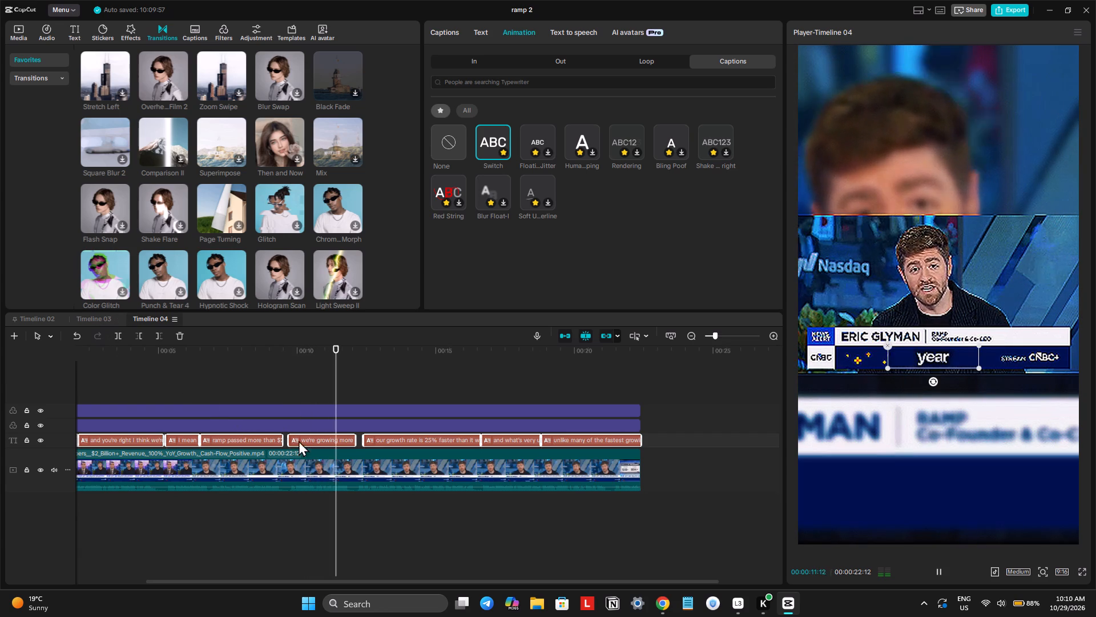
key("space")
Scale the main interview video on Timeline 04 up to 123% and preview the larger framing.
left_click(336, 467)
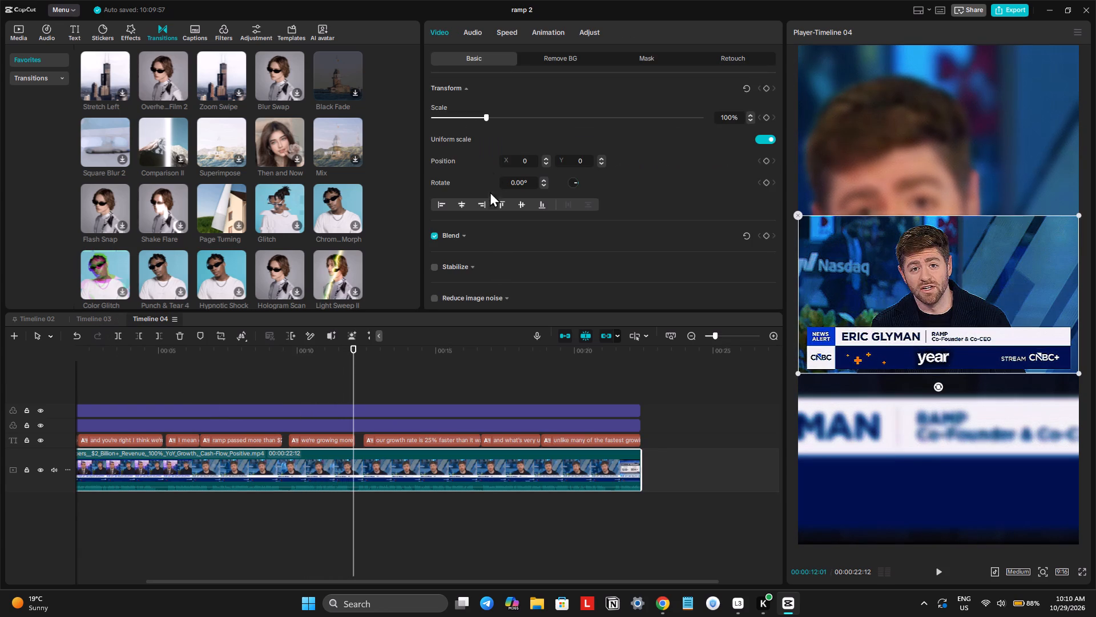
left_click_drag(493, 114, 497, 126)
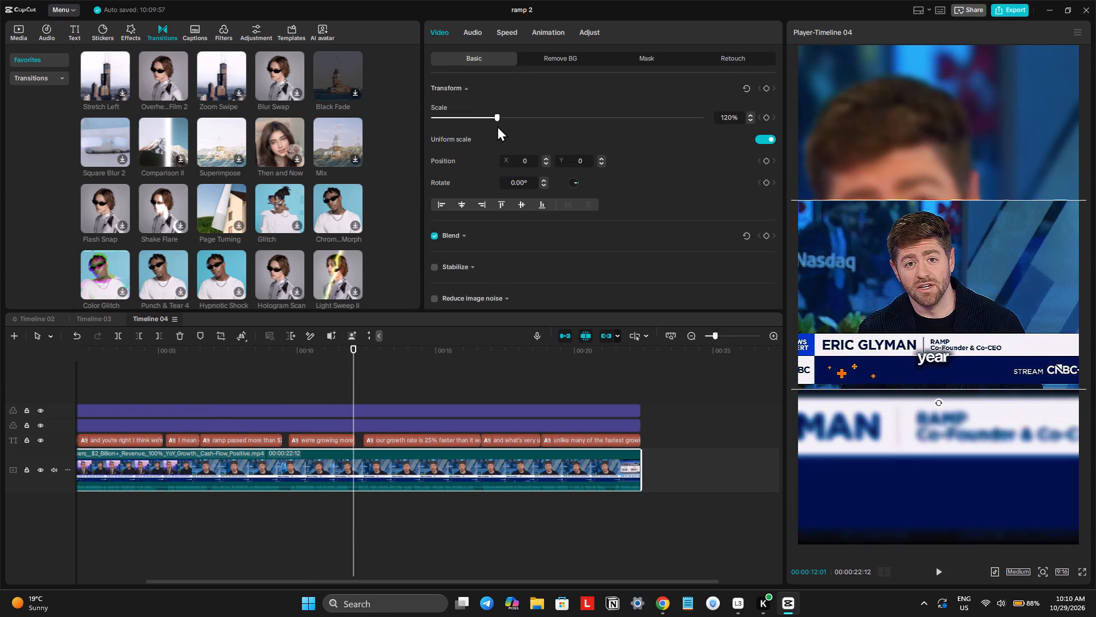
left_click_drag(497, 126, 499, 129)
key("space")
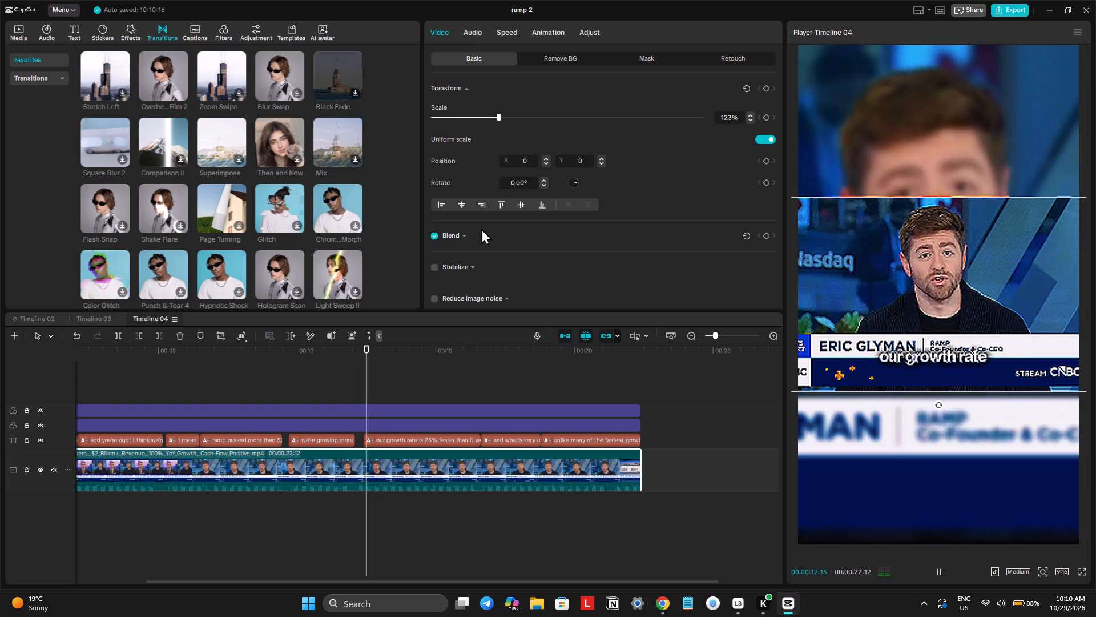
key("space")
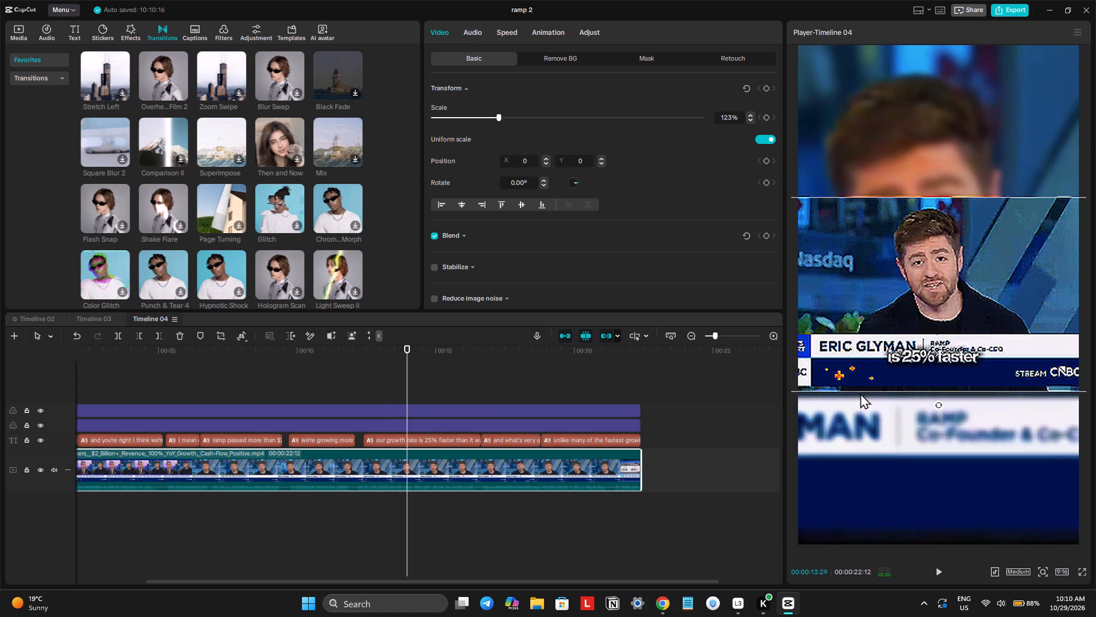
Move the captions down onto the dark blue strip of the enlarged news banner, and play the rest of the timeline.
left_click(920, 365)
left_click_drag(920, 362, 921, 361)
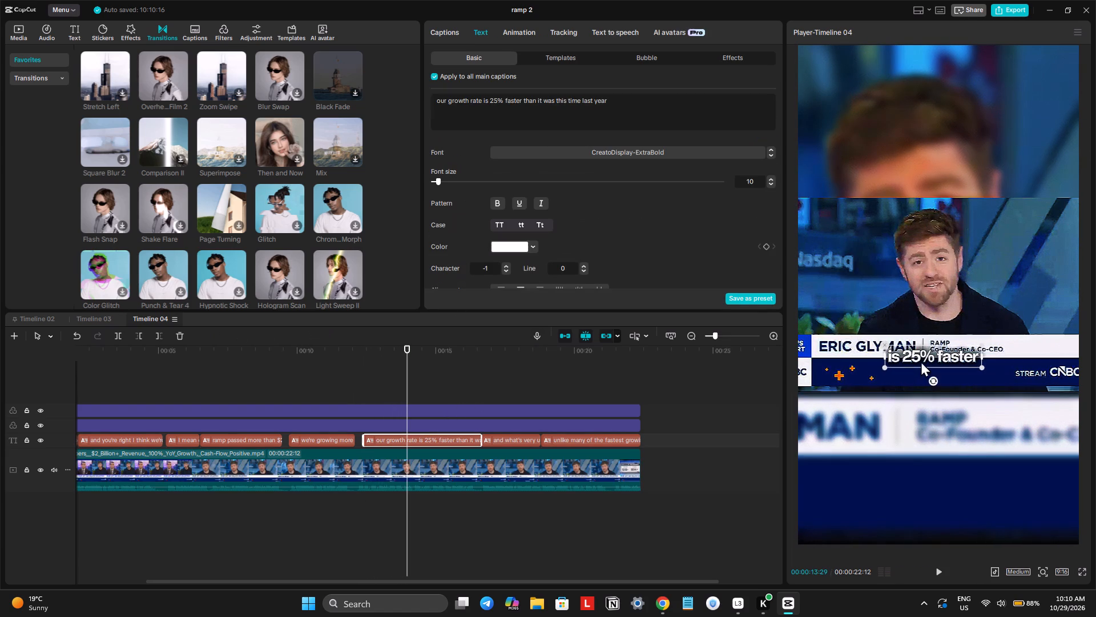
left_click_drag(921, 361, 923, 382)
key("space")
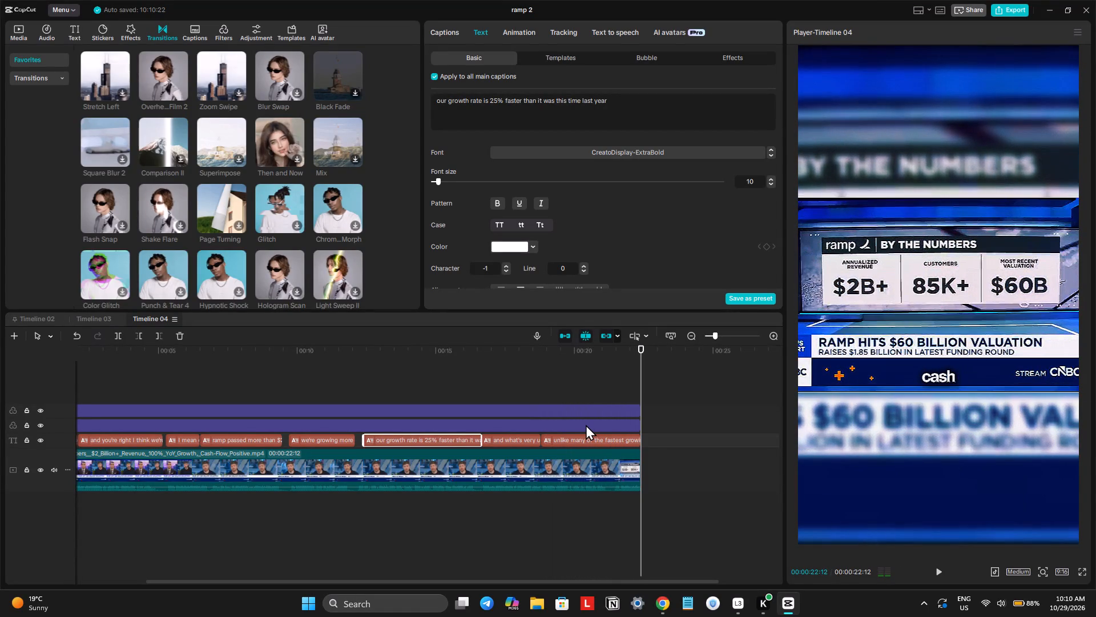
Split the main video where "ramp passed more" starts, at 00:00:06:15, and after "year in revenue", at 00:00:08:18.
double_click(490, 376)
left_click_drag(490, 376, 0, 412)
key("space")
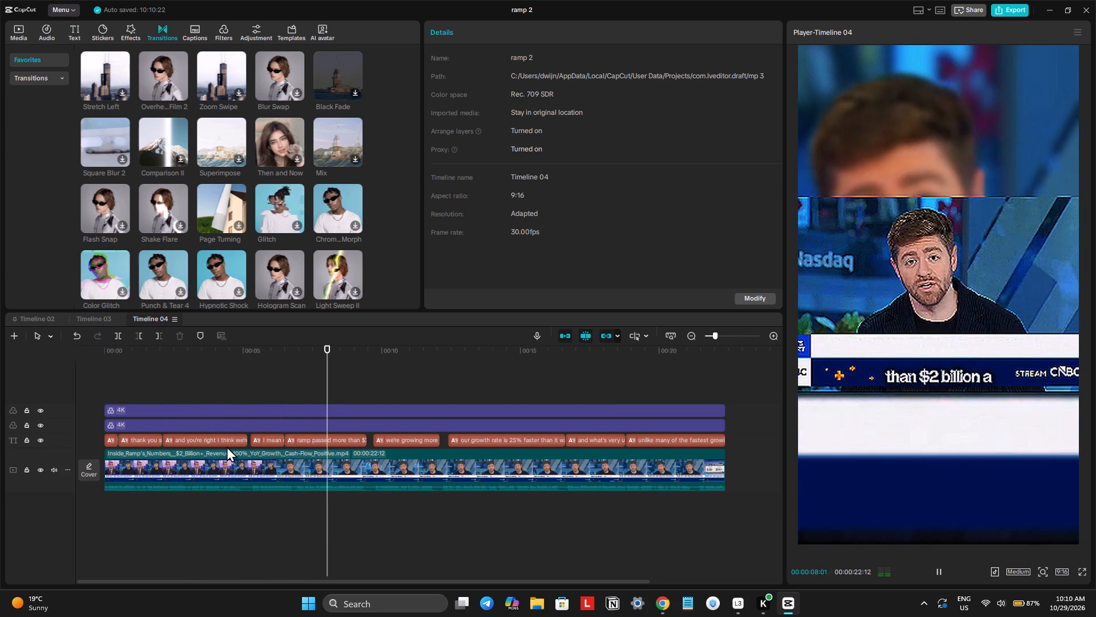
key("space")
left_click(246, 391)
key("space")
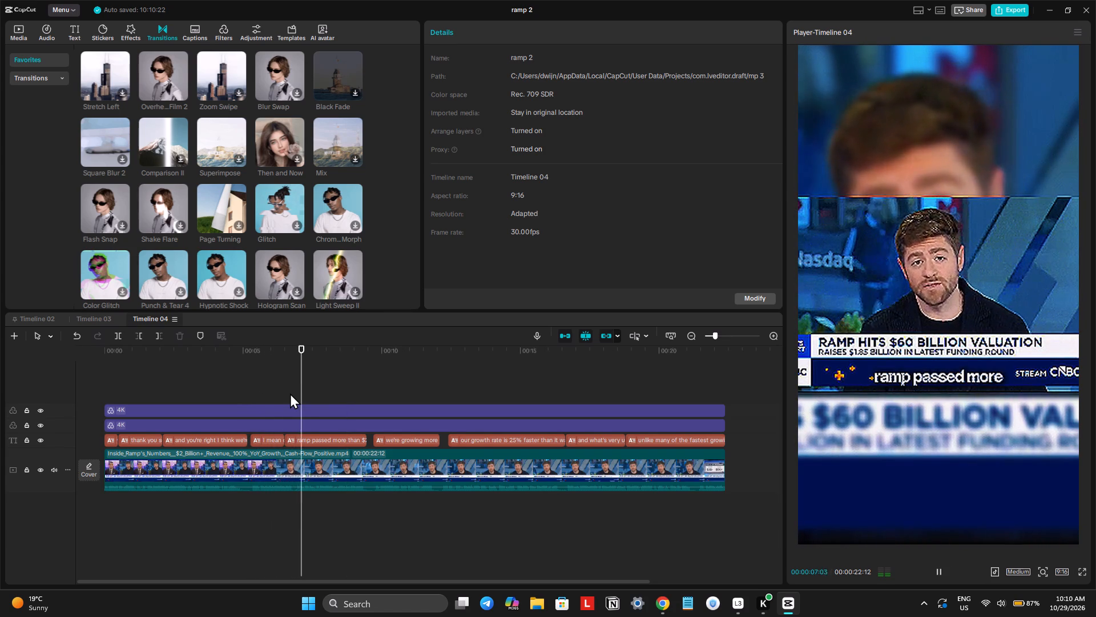
left_click(285, 388)
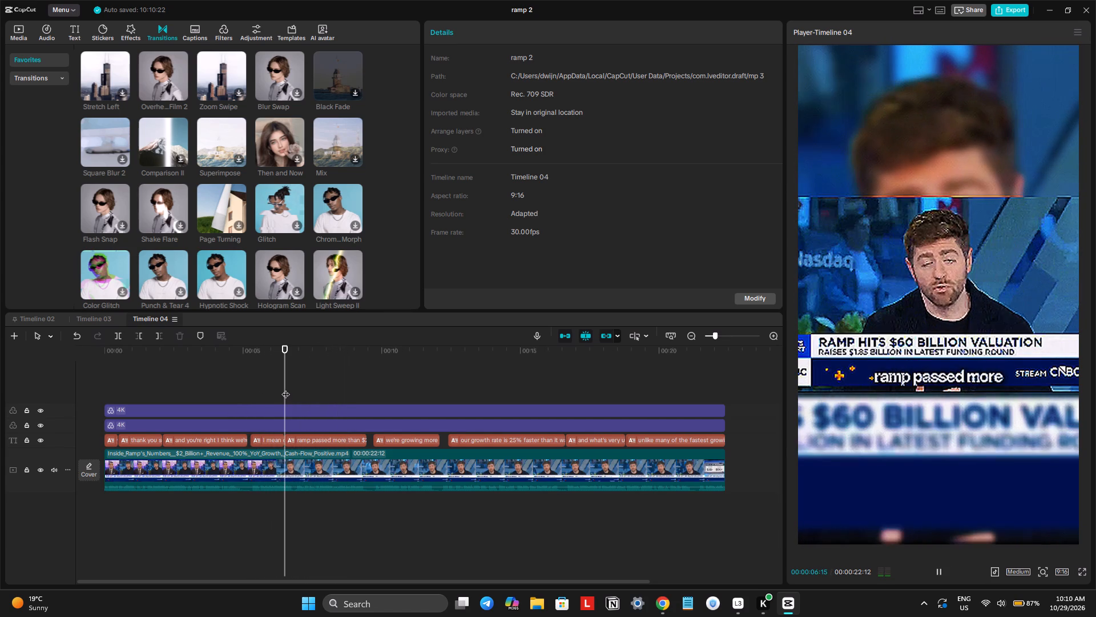
left_click(279, 459)
key("ctrl+b")
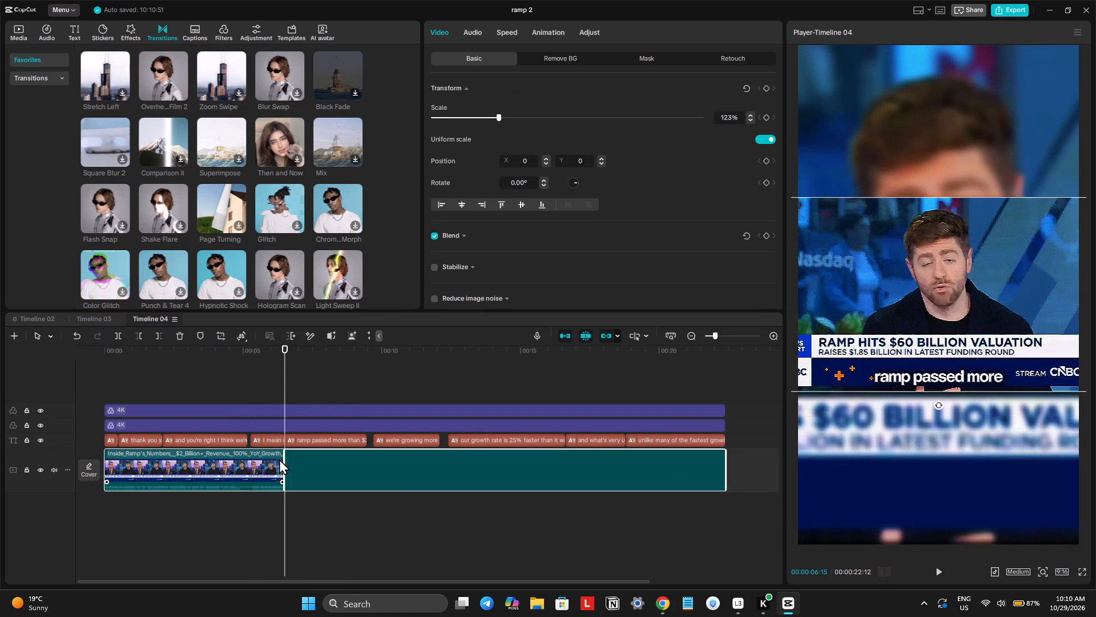
key("space")
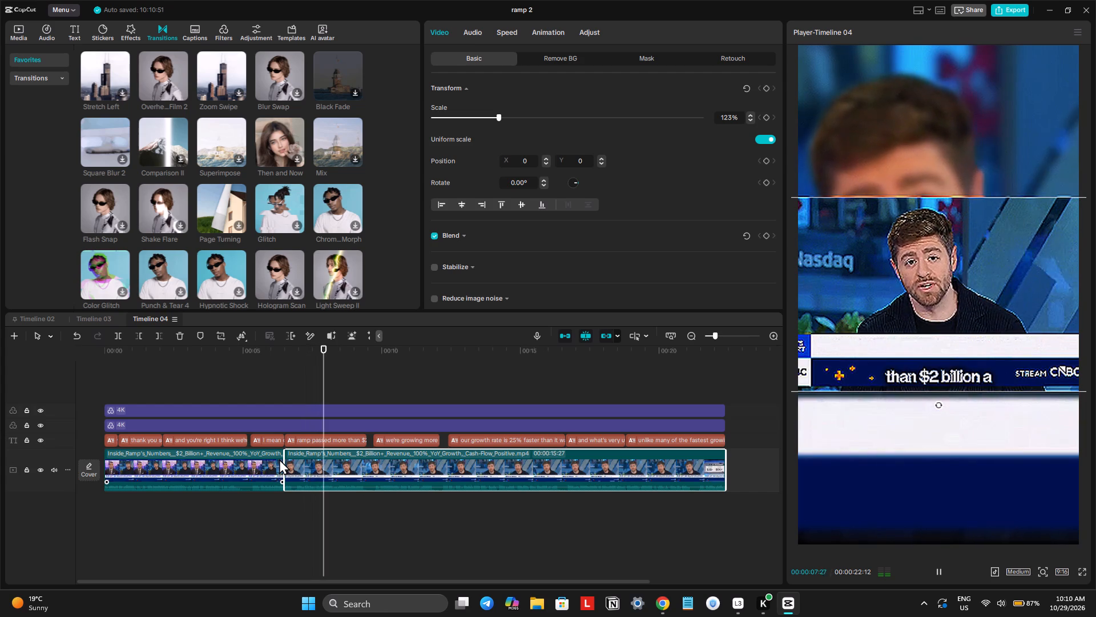
key("space")
key("ctrl+b")
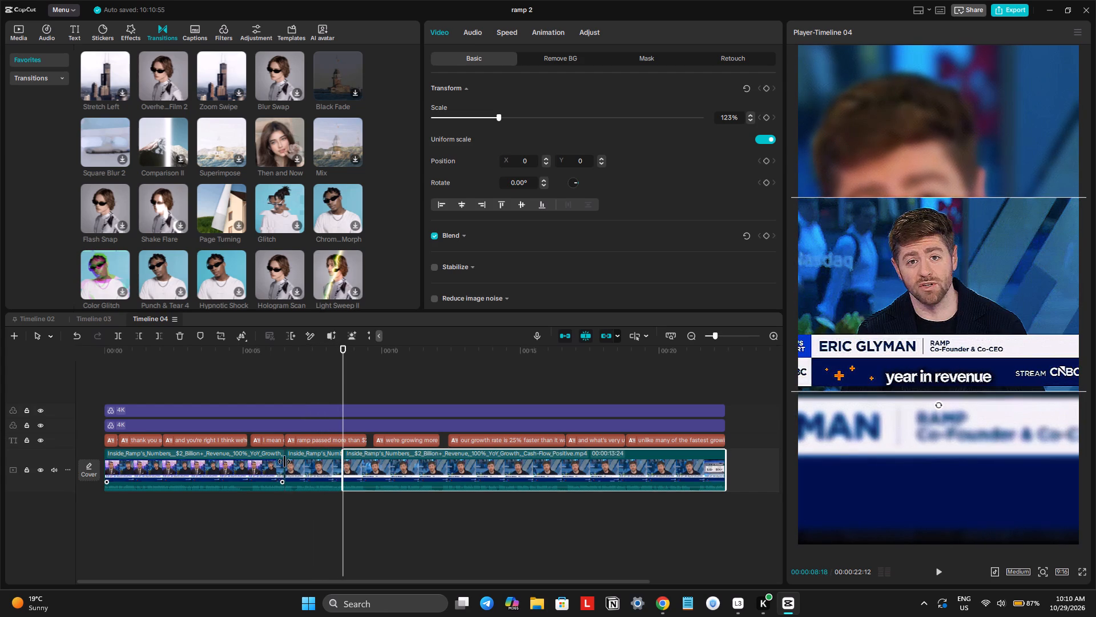
Duplicate the isolated "$2 billion a year in revenue" segment and insert the copy at the very start of the main track.
left_click(292, 463)
key("ctrl+c")
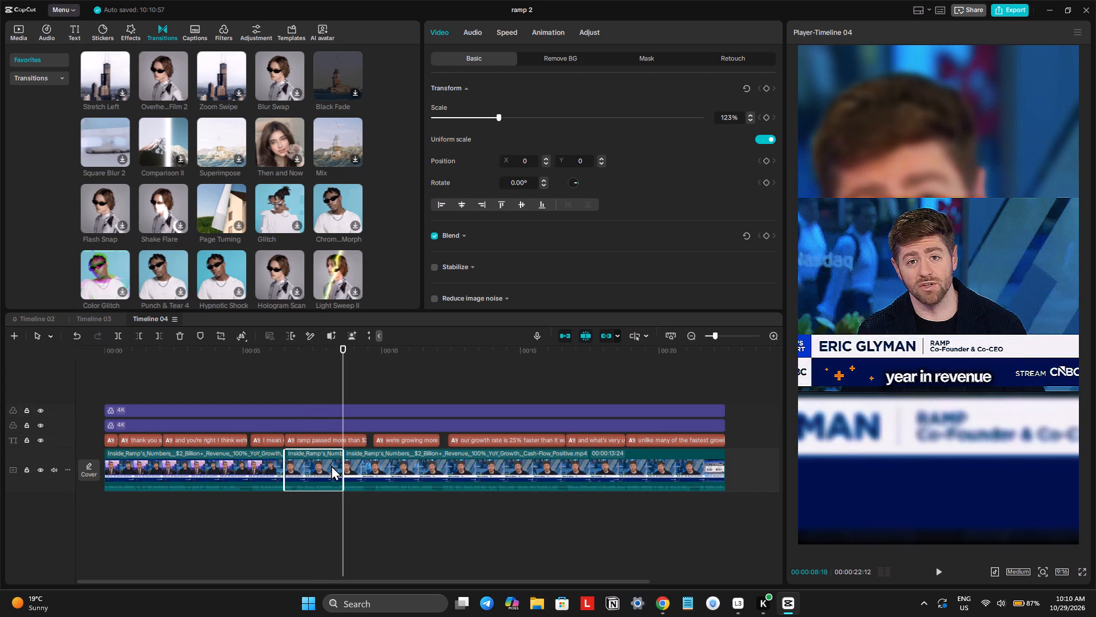
key("ctrl+v")
left_click_drag(358, 439, 107, 468)
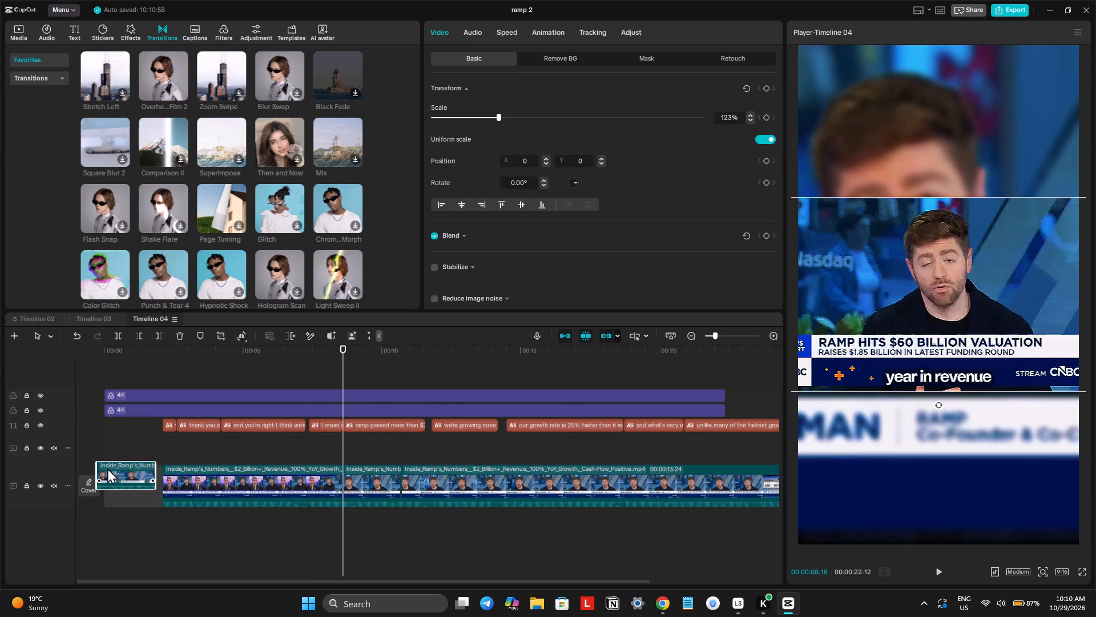
left_click_drag(107, 468, 100, 472)
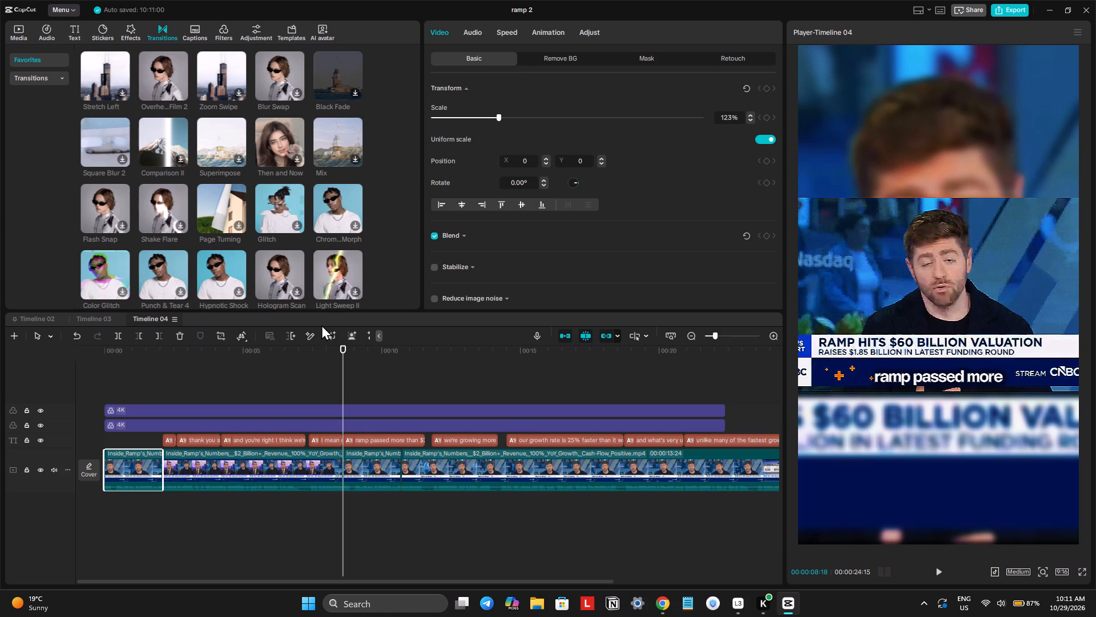
Add the Overheated Film 2 transition with a 0.2 s duration after the opening hook clip and preview the cut.
left_click_drag(171, 77, 135, 463)
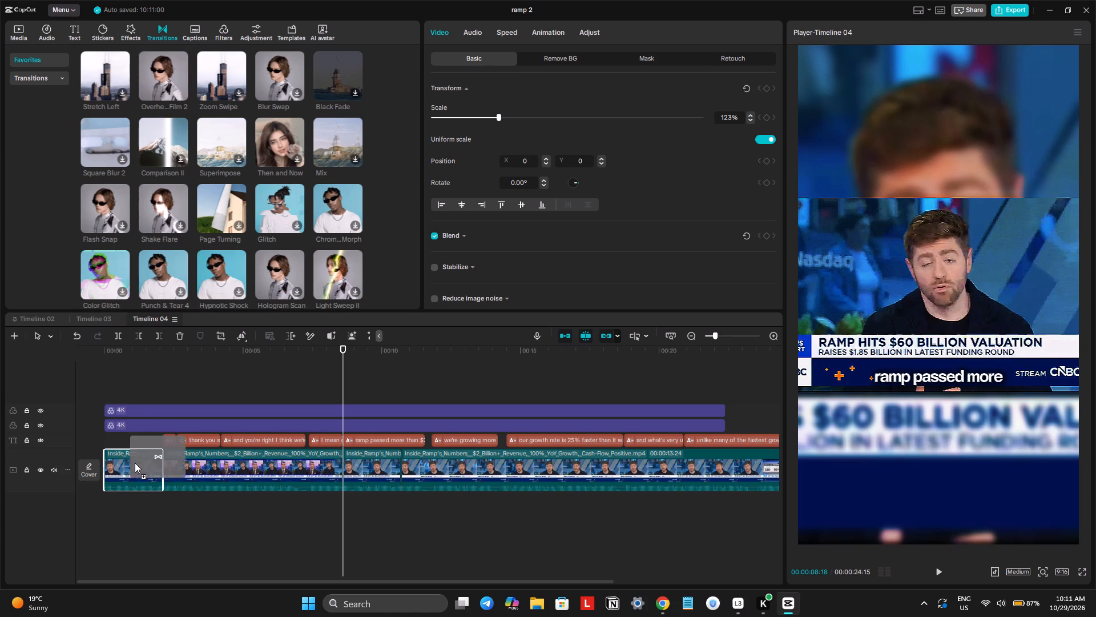
left_click_drag(135, 463, 136, 464)
left_click(477, 114)
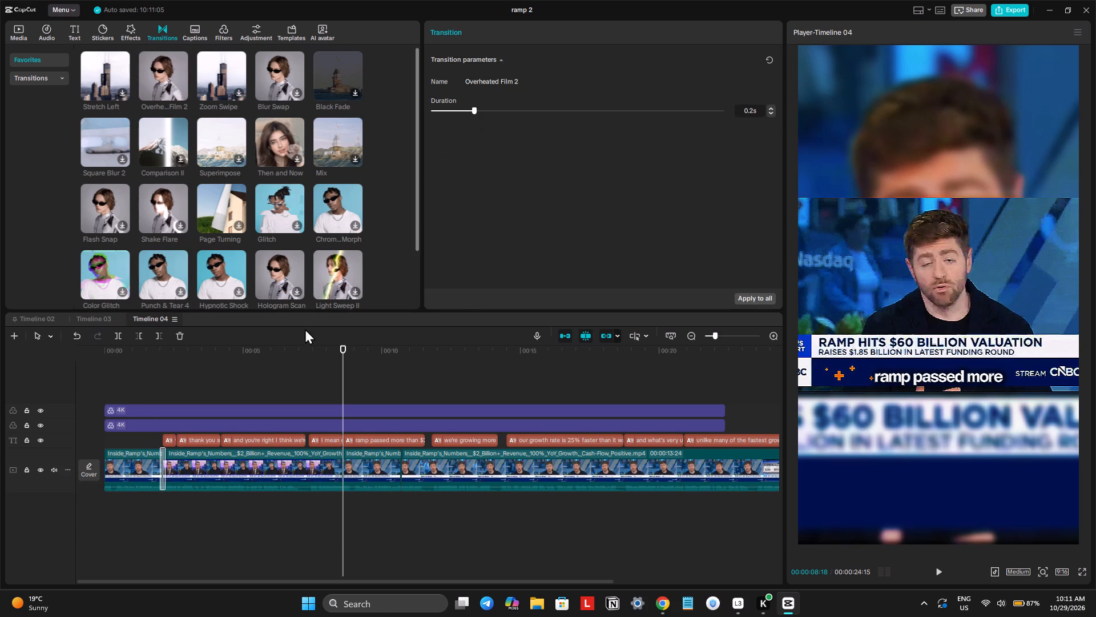
left_click(146, 374)
key("space")
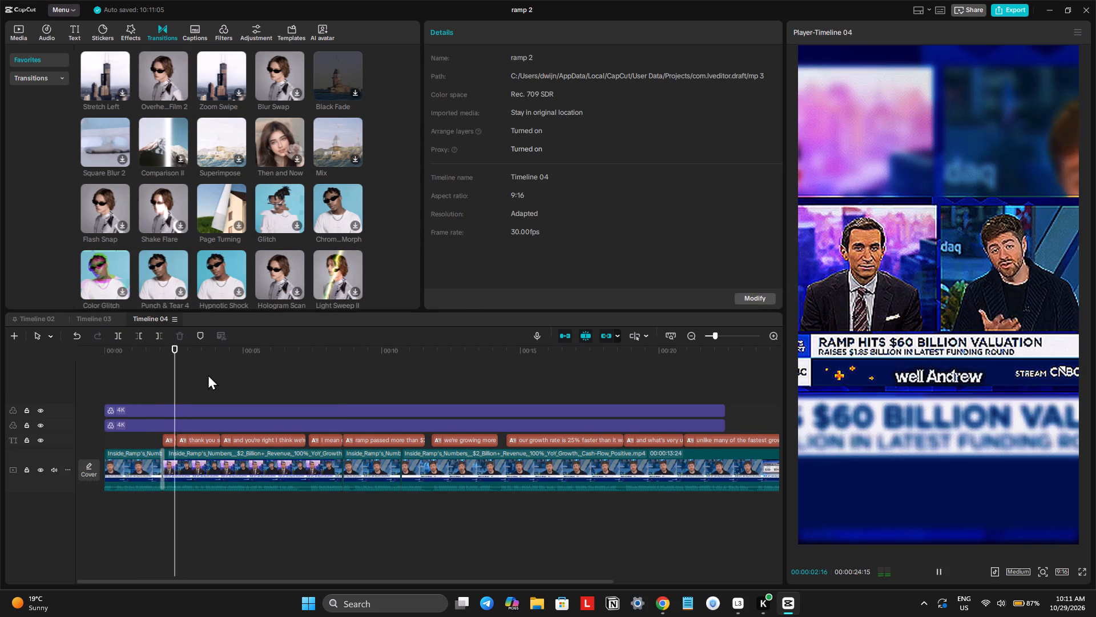
scroll(631, 411, "left", 1)
key("space")
Extend both 4K filters to the end of the lengthened video on Timeline 04.
left_click_drag(664, 406, 667, 409)
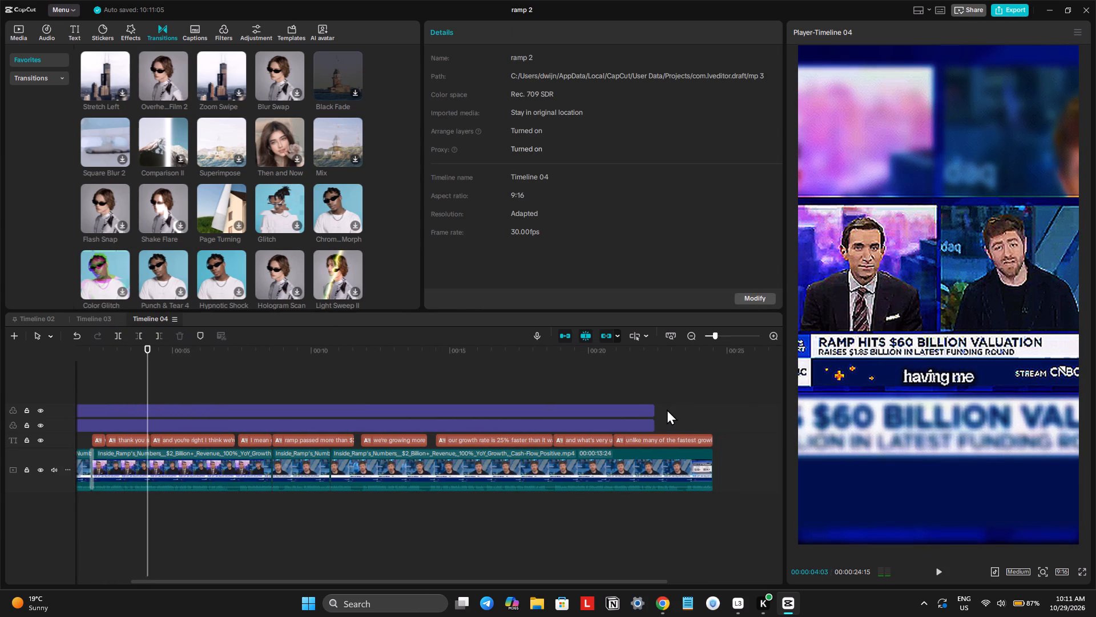
left_click_drag(667, 409, 648, 427)
left_click_drag(652, 413, 707, 426)
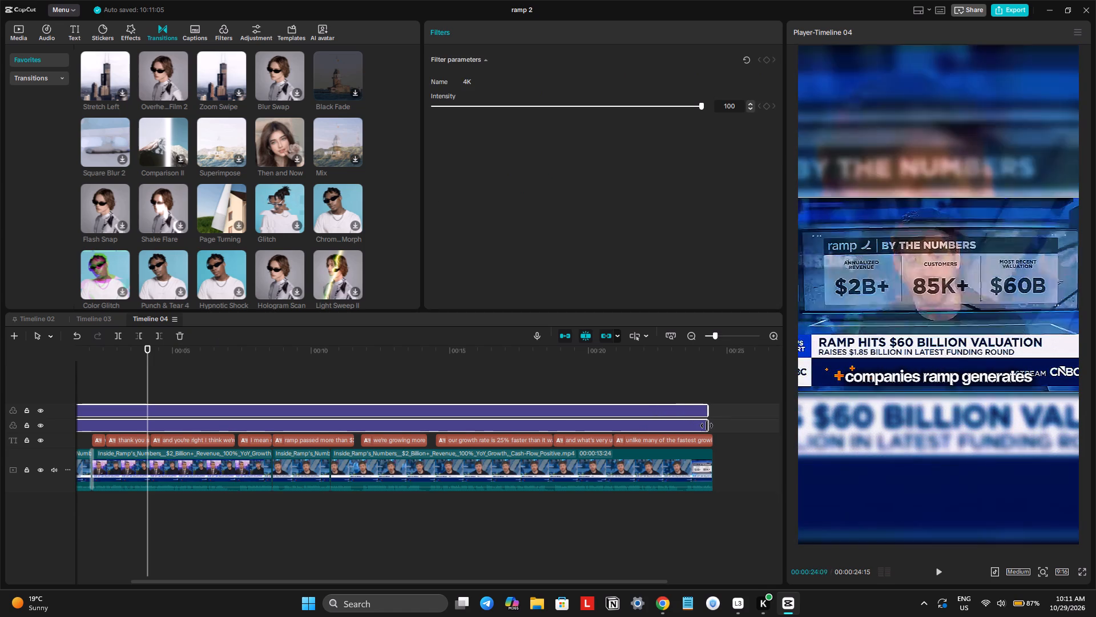
left_click_drag(707, 426, 708, 426)
Compare the opening and hook text of Timeline 03 with the opening of Timeline 04 by playing both.
left_click(100, 320)
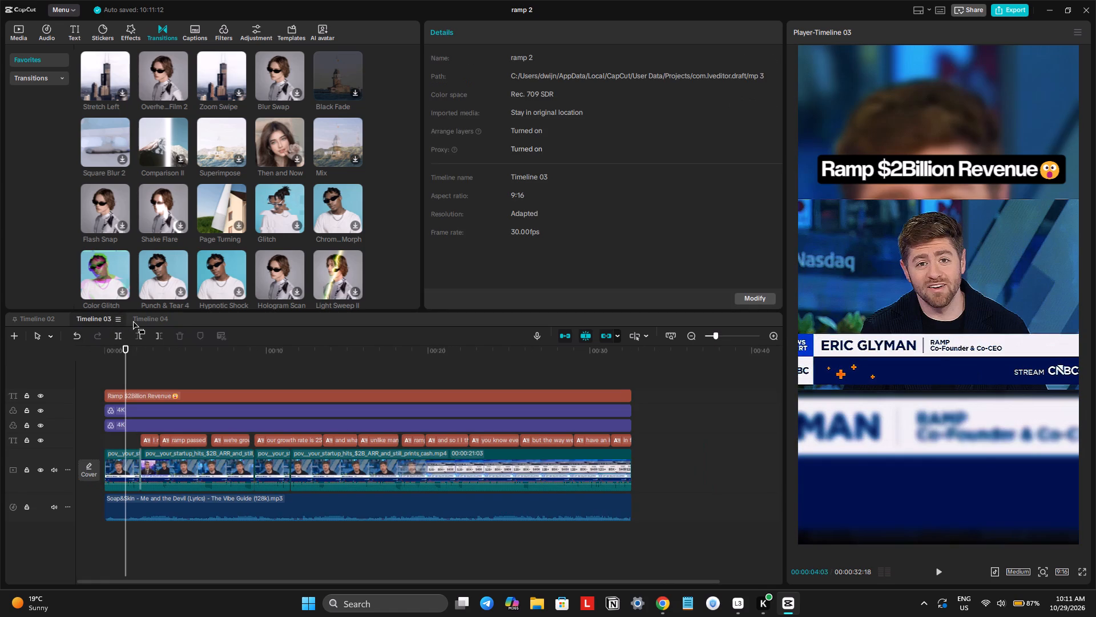
left_click(138, 320)
left_click(92, 320)
left_click_drag(123, 362, 107, 362)
key("space")
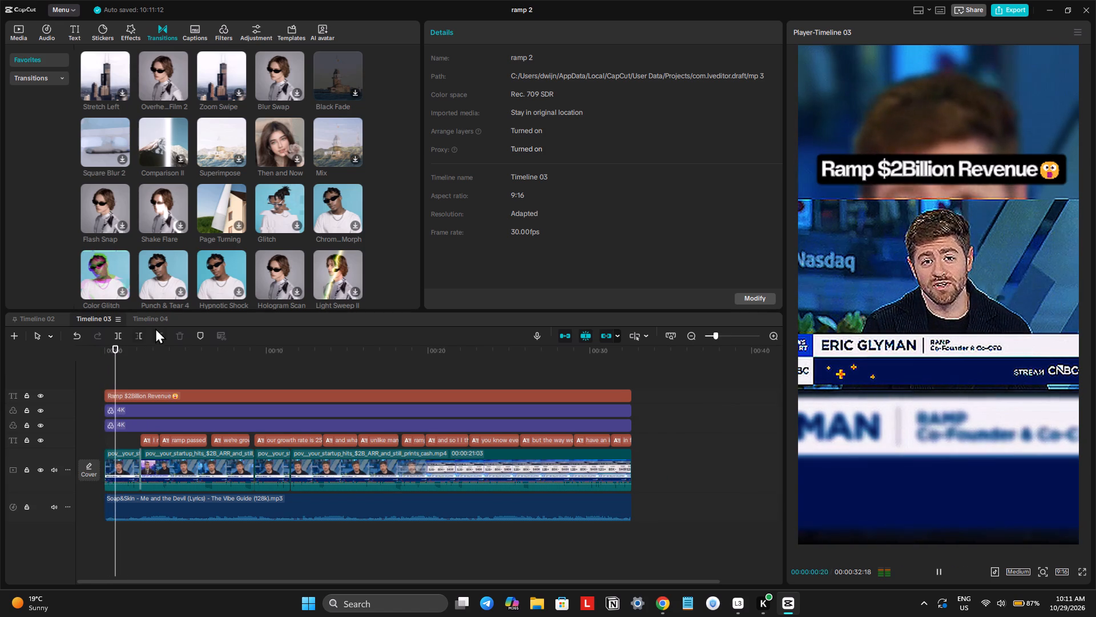
left_click(147, 321)
left_click(116, 373)
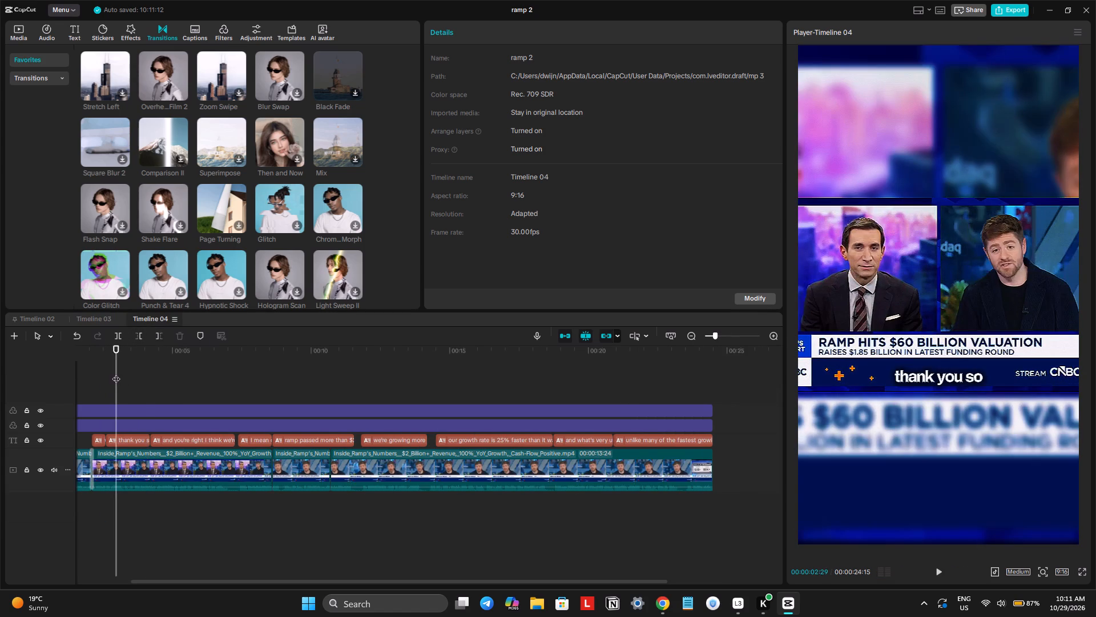
left_click_drag(116, 373, 109, 379)
key("space")
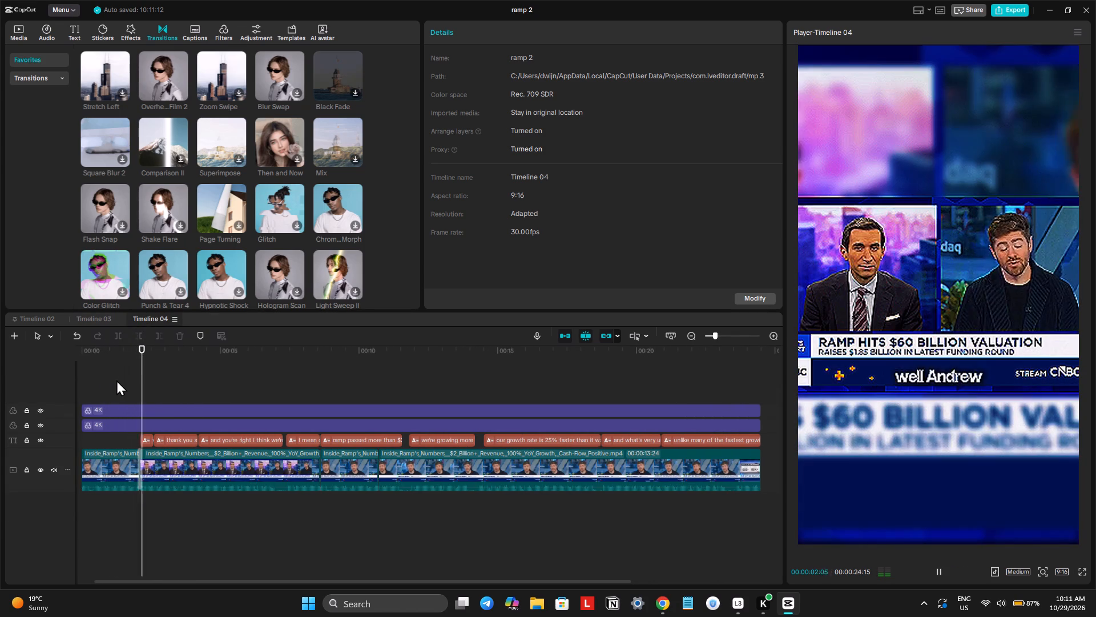
key("space")
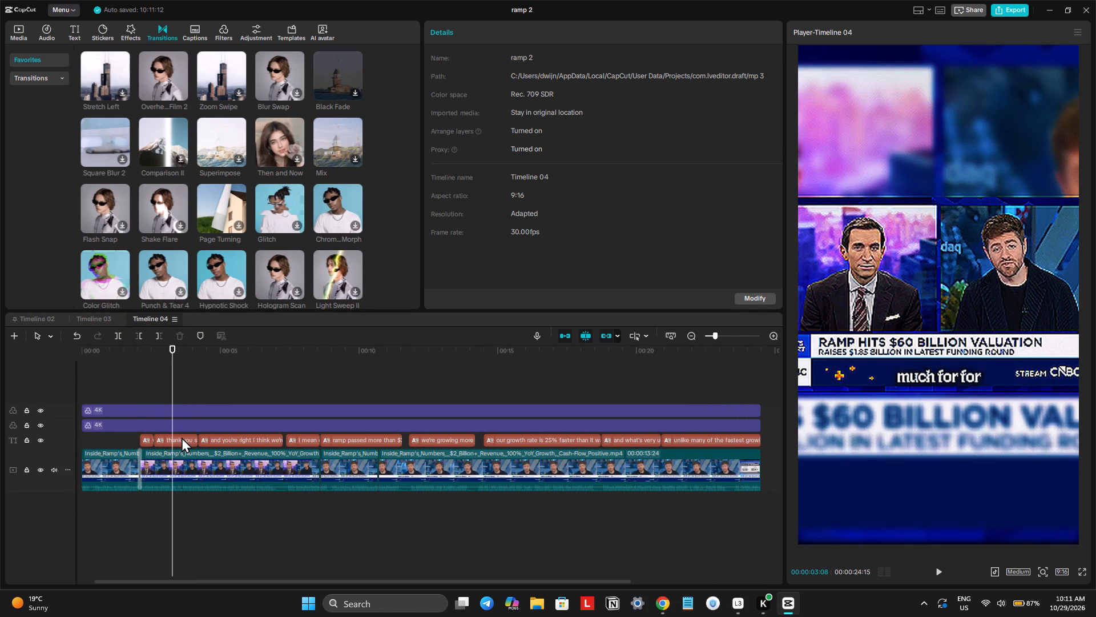
left_click(182, 437)
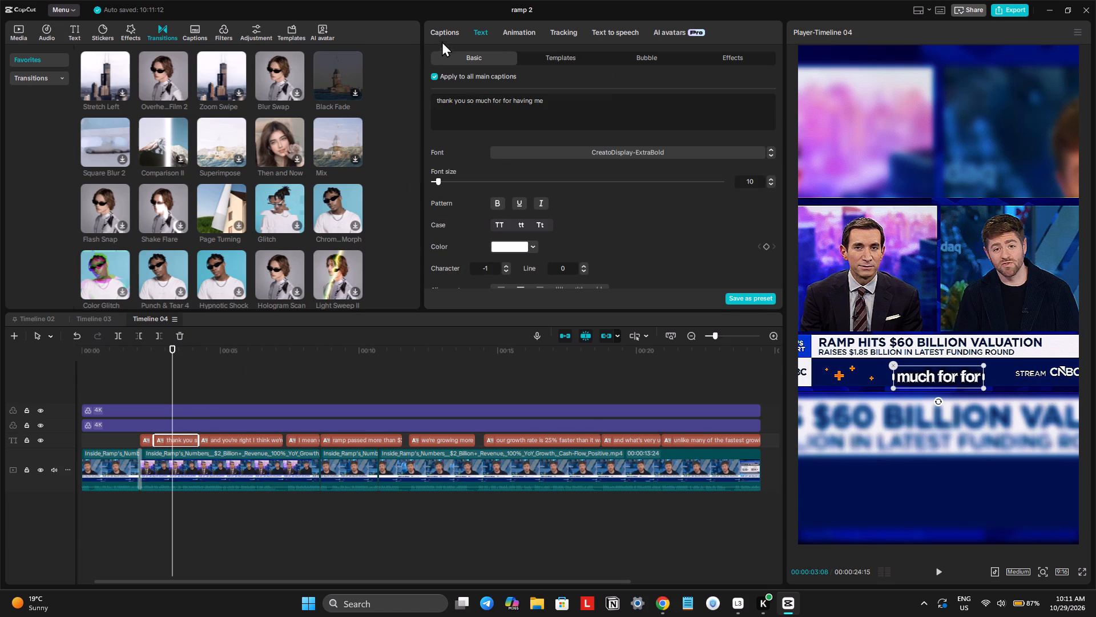
left_click(447, 35)
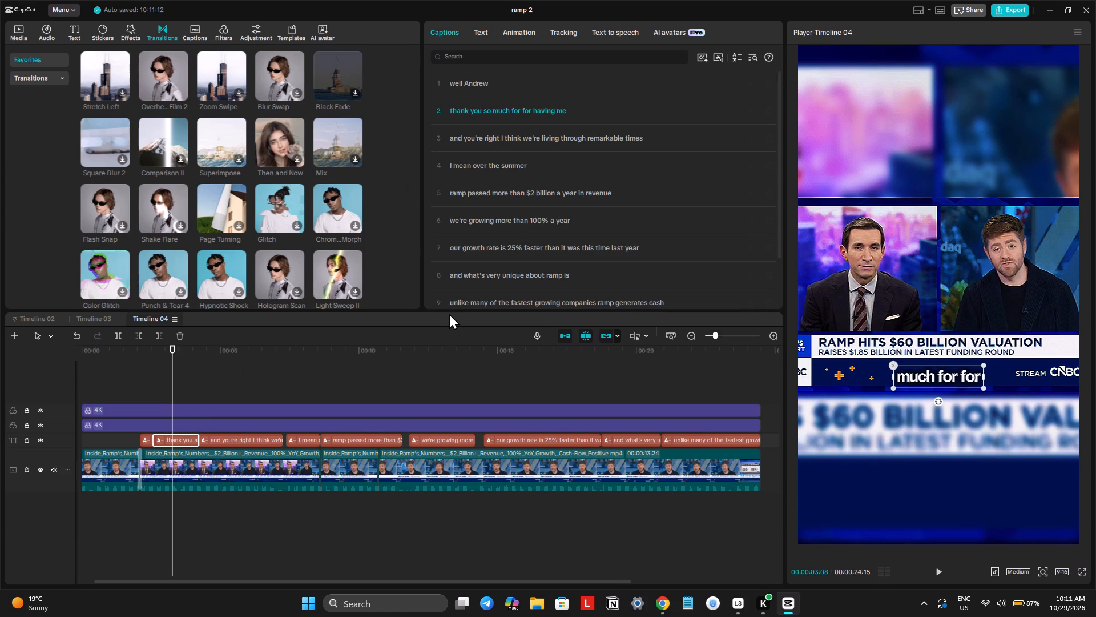
left_click_drag(449, 308, 456, 354)
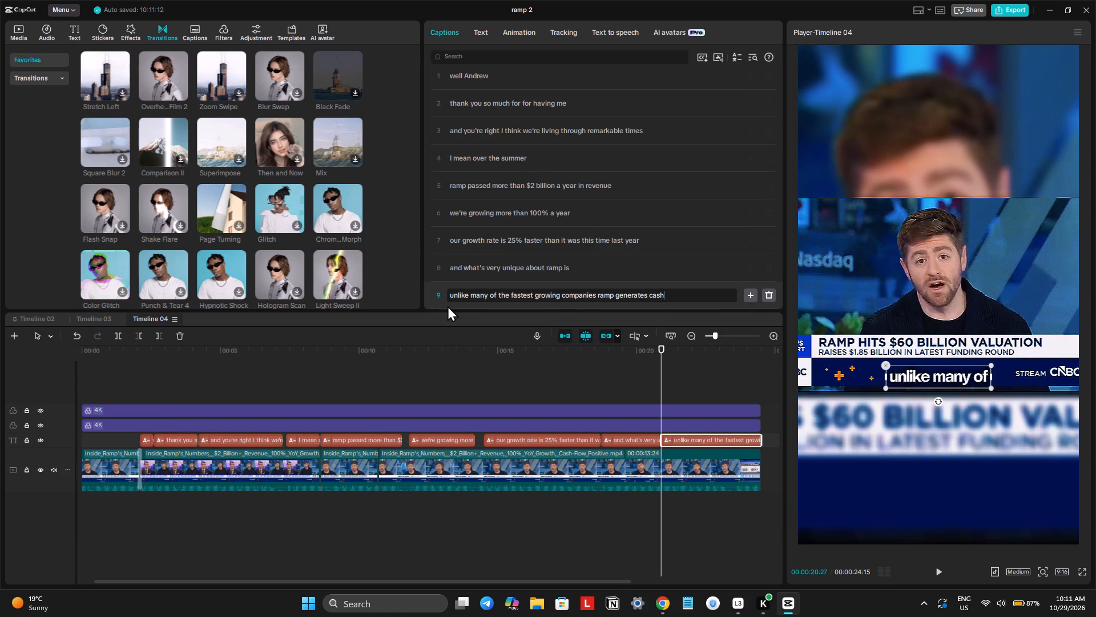
left_click_drag(447, 311, 440, 382)
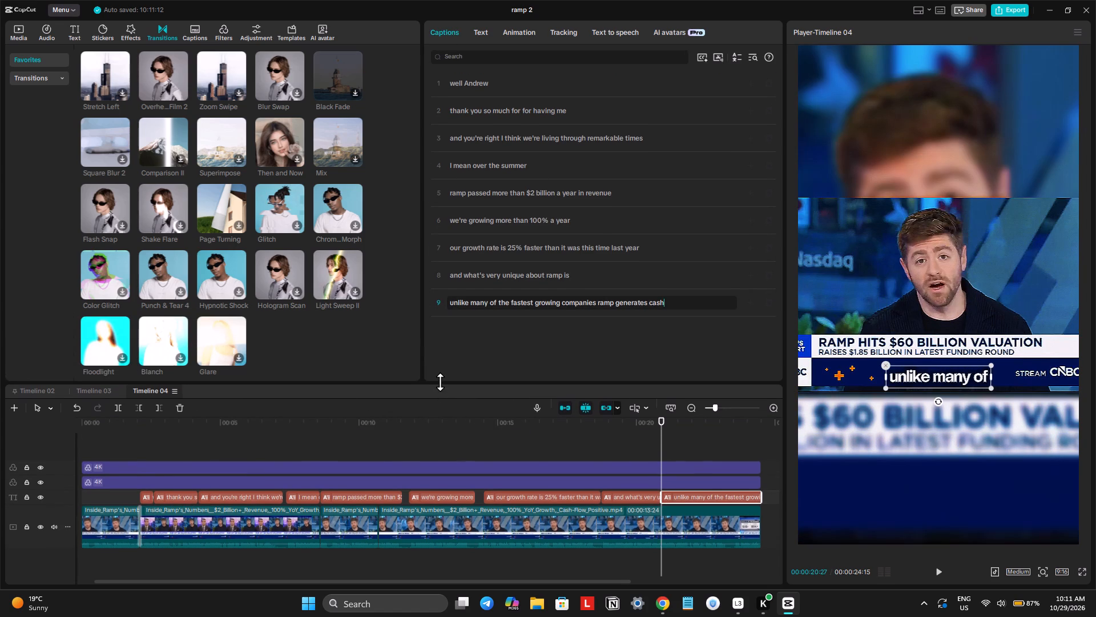
scroll(468, 307, "up", 3)
key("shift+super+s")
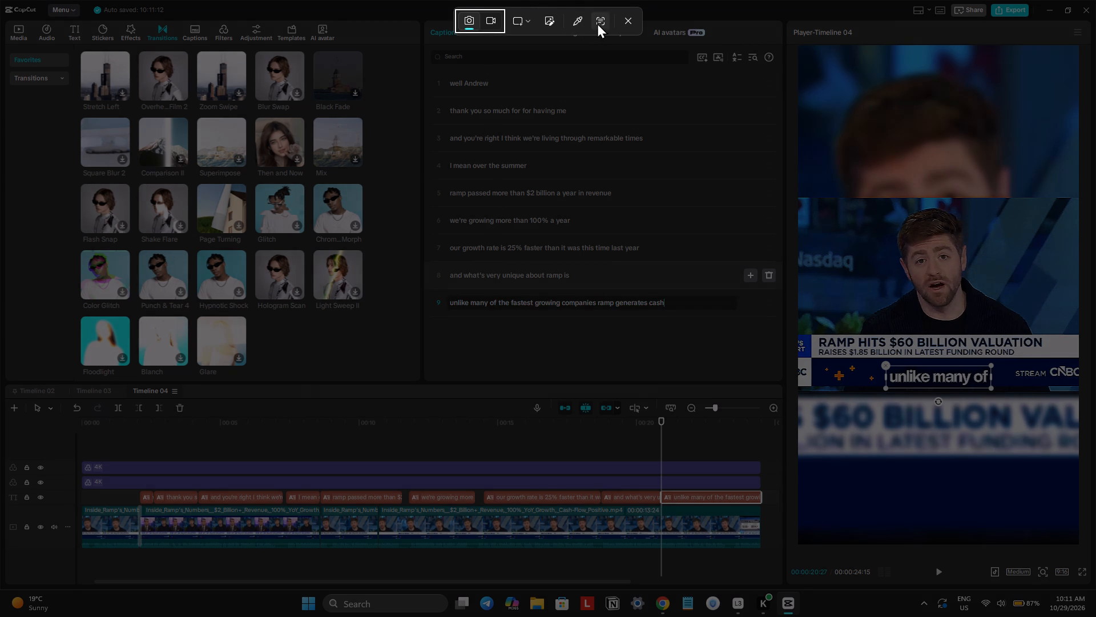
left_click(597, 23)
left_click_drag(442, 63, 636, 254)
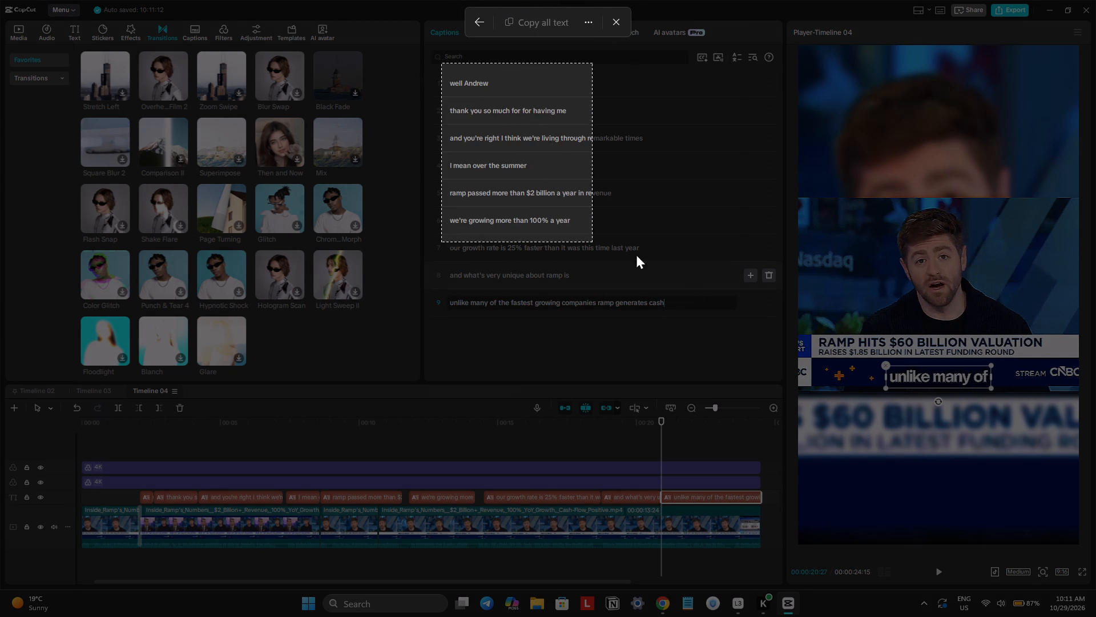
left_click_drag(636, 254, 748, 323)
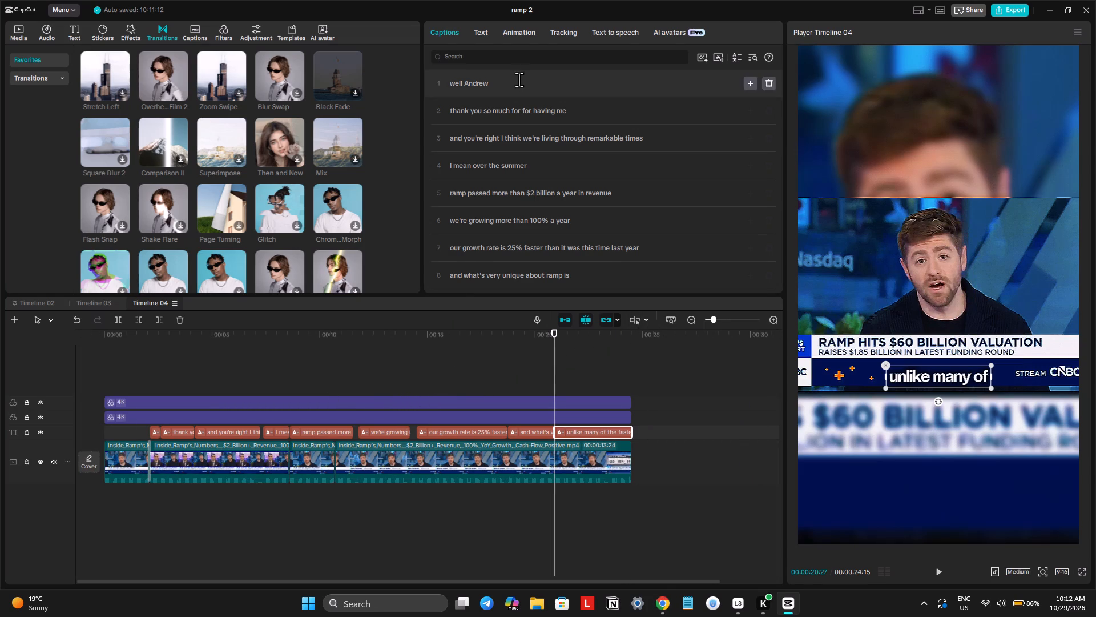
left_click(147, 339)
left_click_drag(147, 339, 86, 354)
key("space")
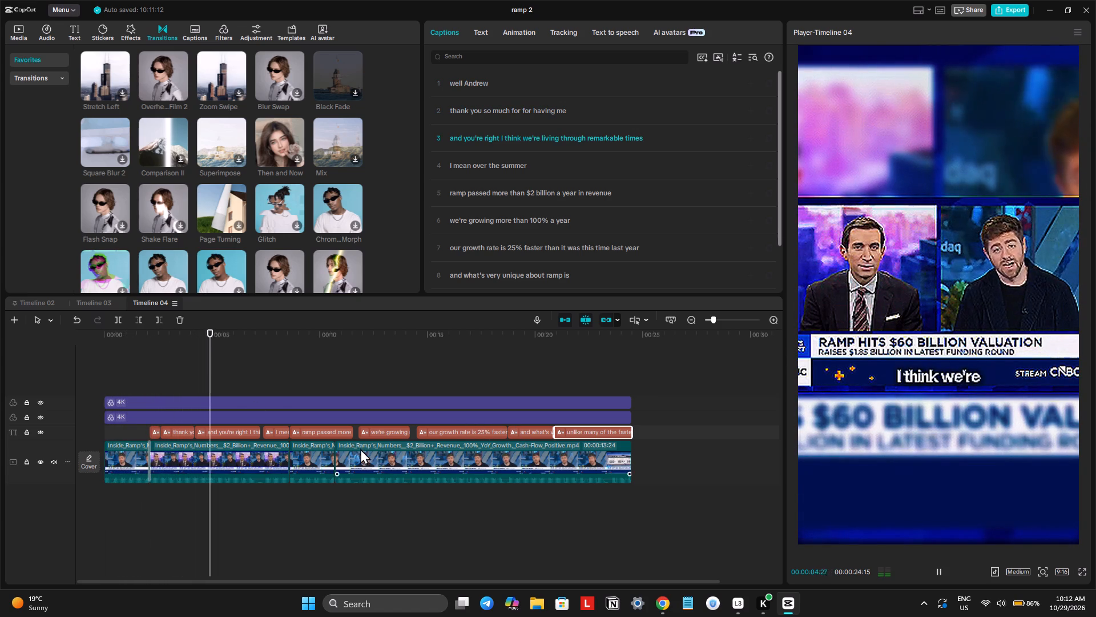
left_click(311, 435)
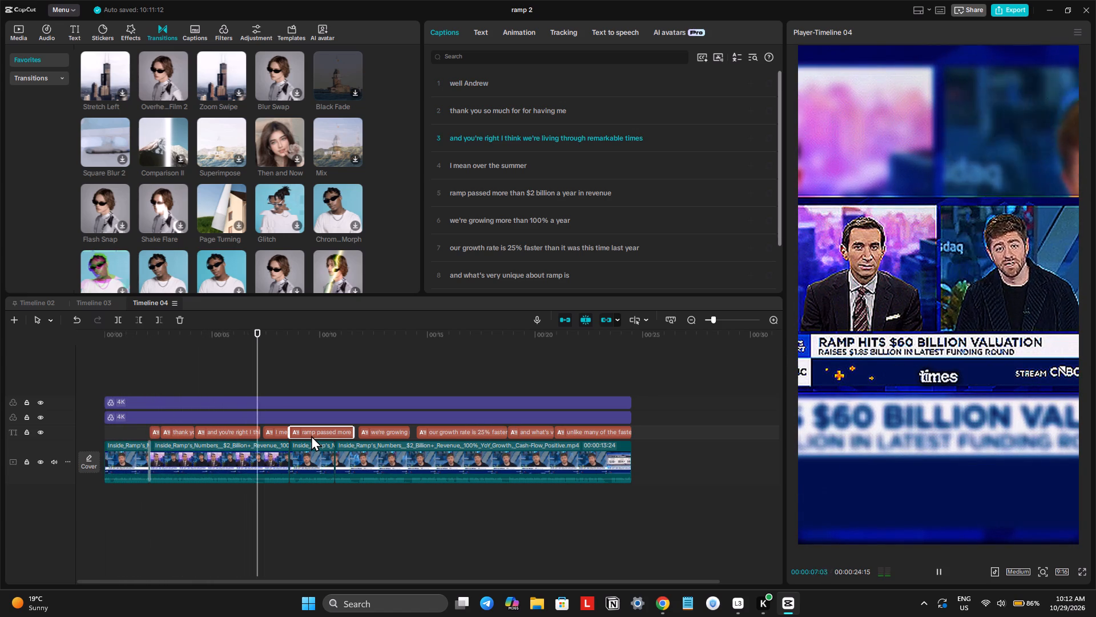
key("ctrl+c")
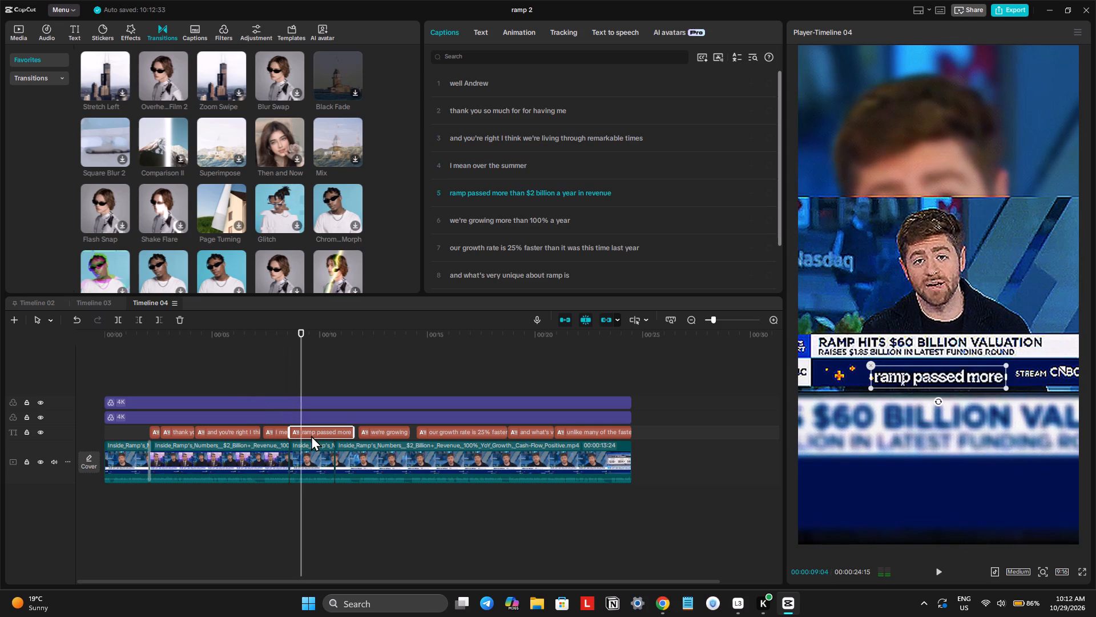
key("ctrl+v")
left_click_drag(309, 416, 101, 421)
left_click_drag(105, 338, 88, 339)
key("space")
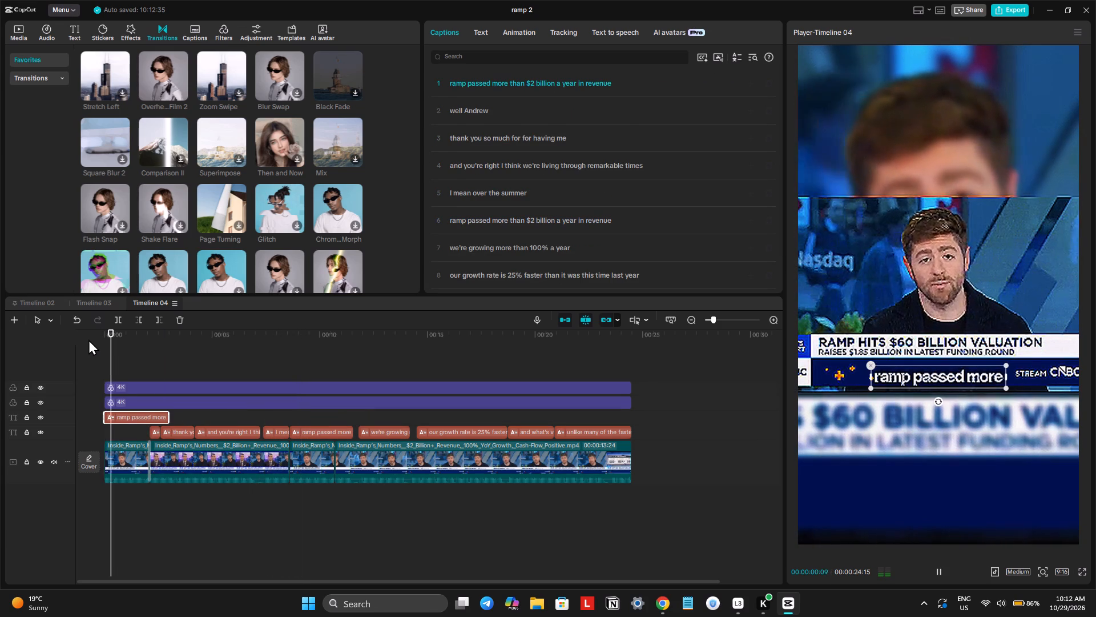
key("space")
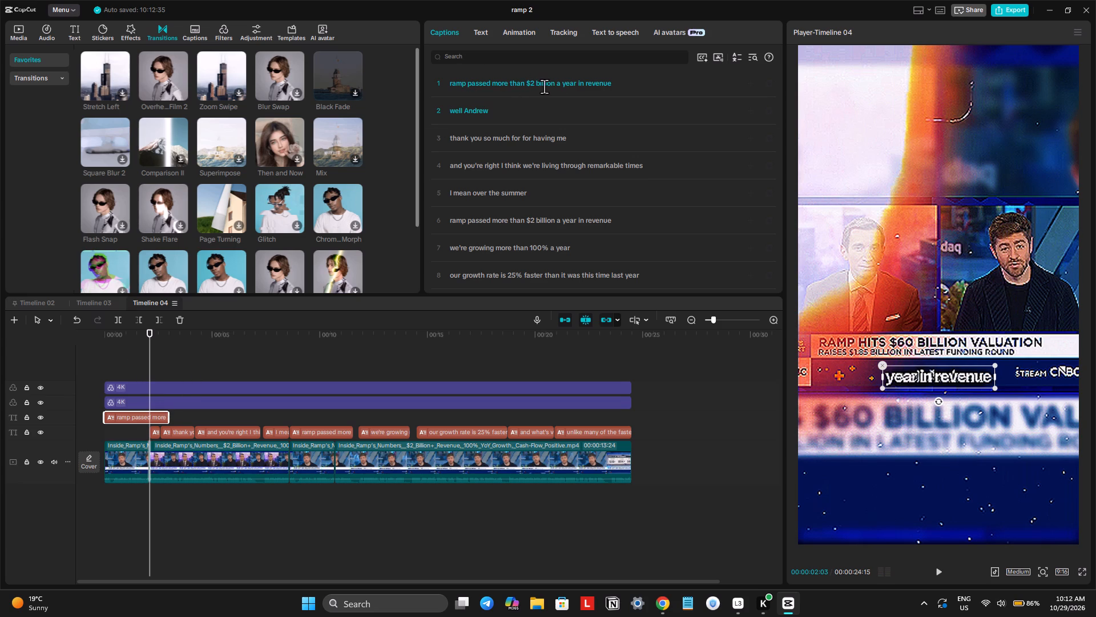
Shorten the copied opening caption to "ramp passed more than $2 billion a year".
left_click(563, 83)
left_click_drag(561, 83, 572, 83)
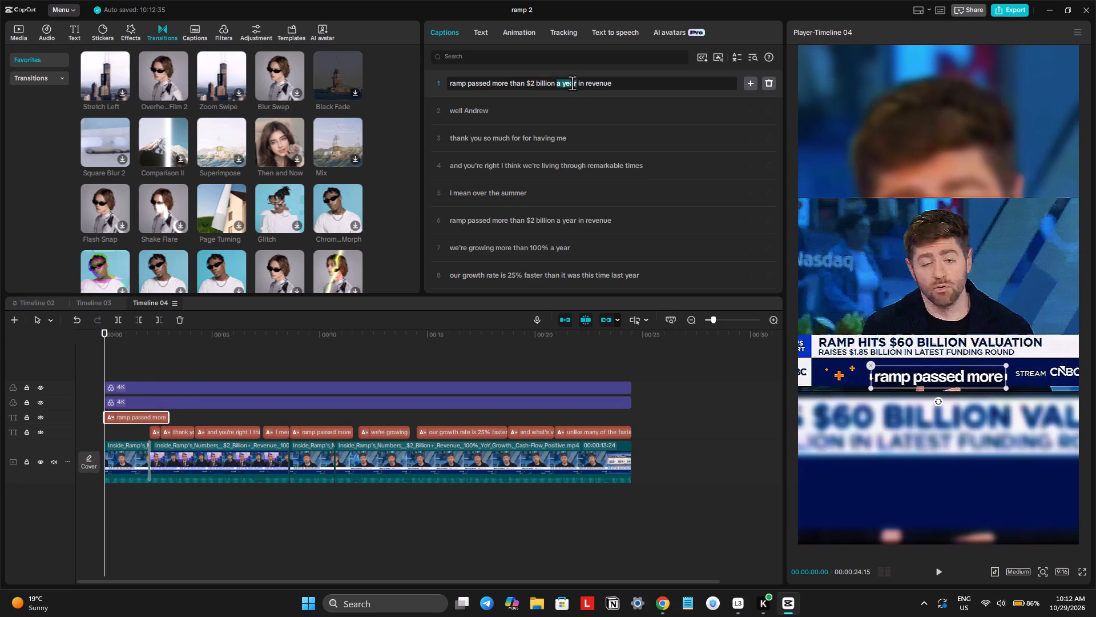
left_click_drag(572, 83, 576, 83)
left_click(578, 83)
left_click_drag(578, 83, 623, 83)
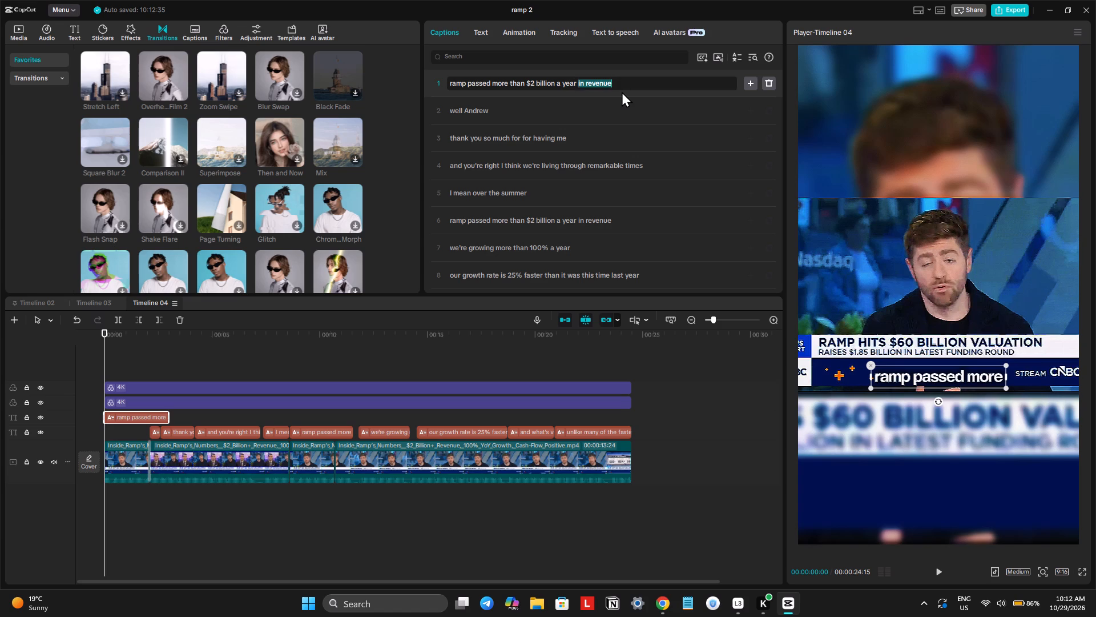
key("BackSpace")
key("BackSpace")
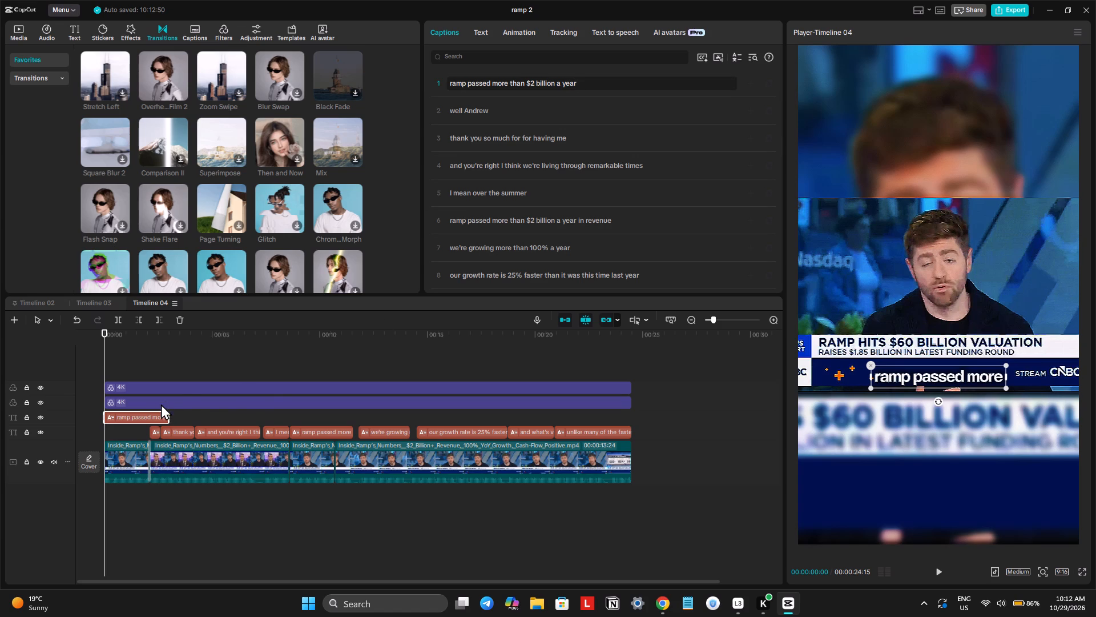
Trim the copied opening caption to end with the opening hook clip, previewing the start of Timeline 04 before and after.
key("space")
left_click(120, 355)
left_click_drag(115, 348, 77, 353)
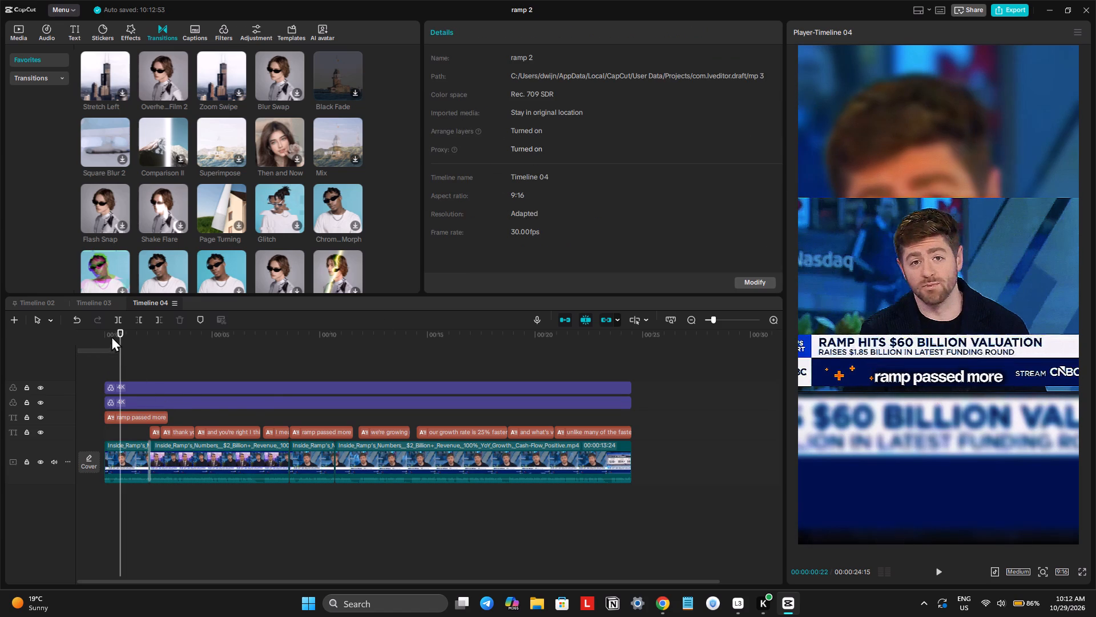
left_click_drag(112, 336, 86, 342)
key("space")
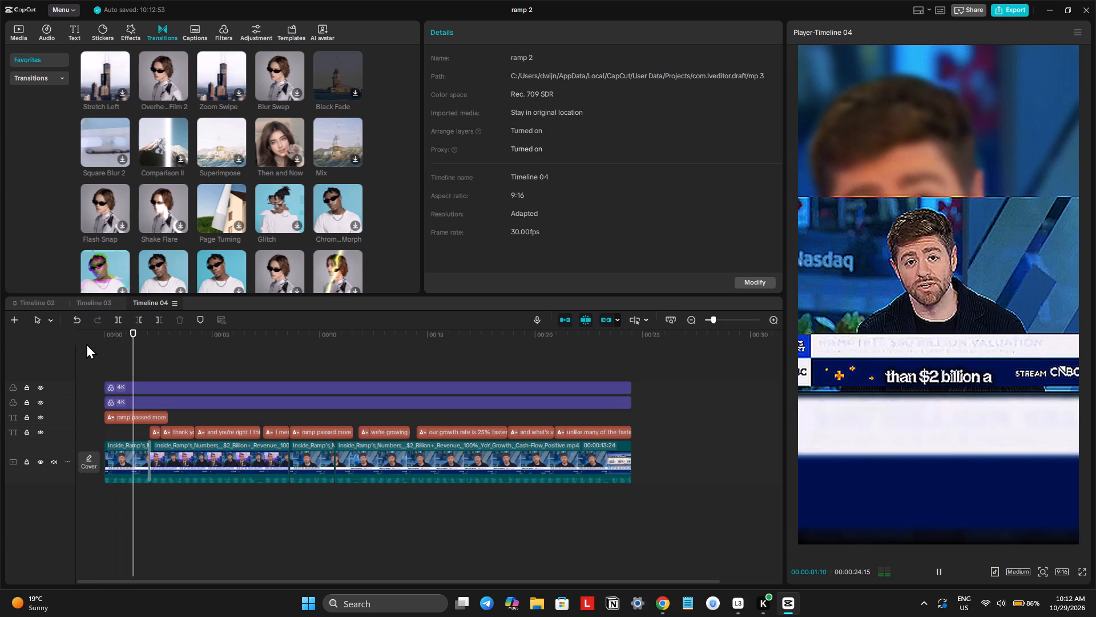
key("space")
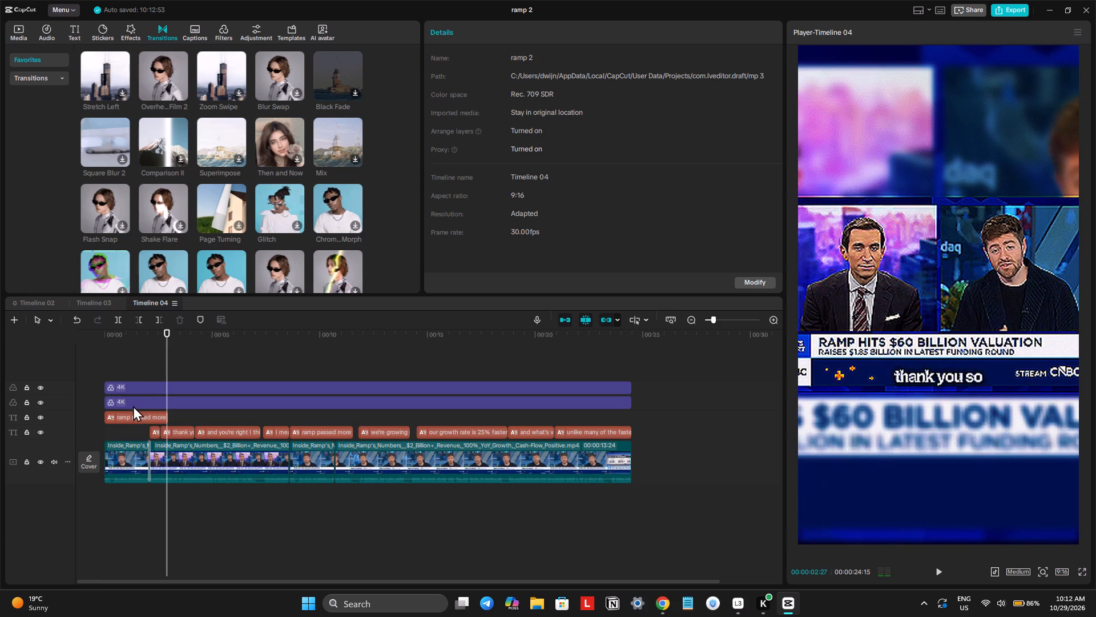
left_click(157, 418)
left_click_drag(166, 417, 147, 422)
left_click(132, 372)
key("space")
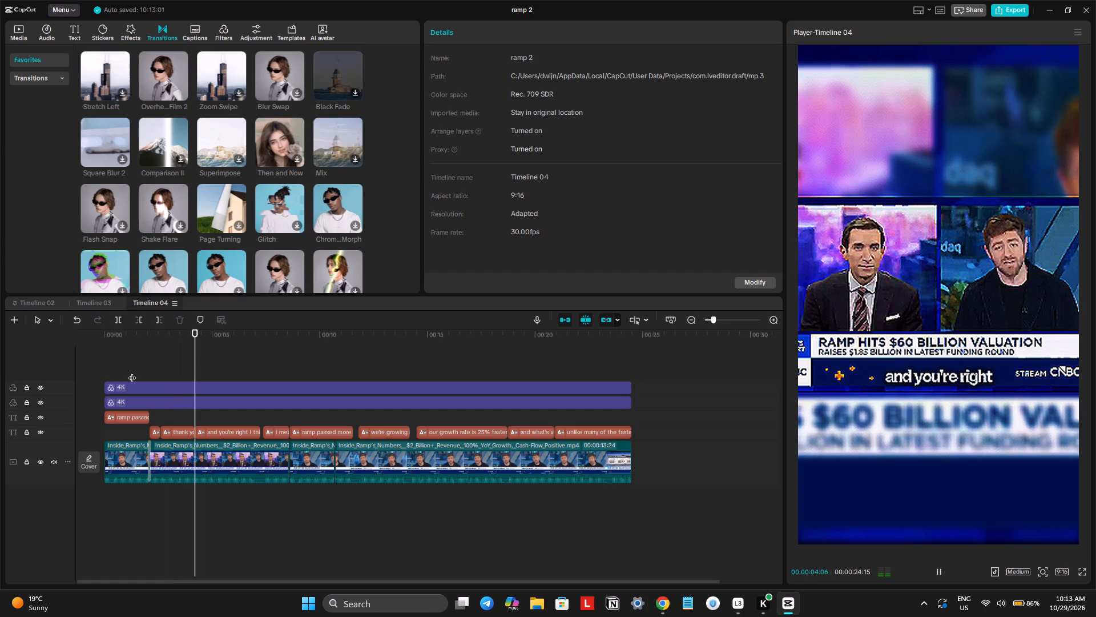
key("space")
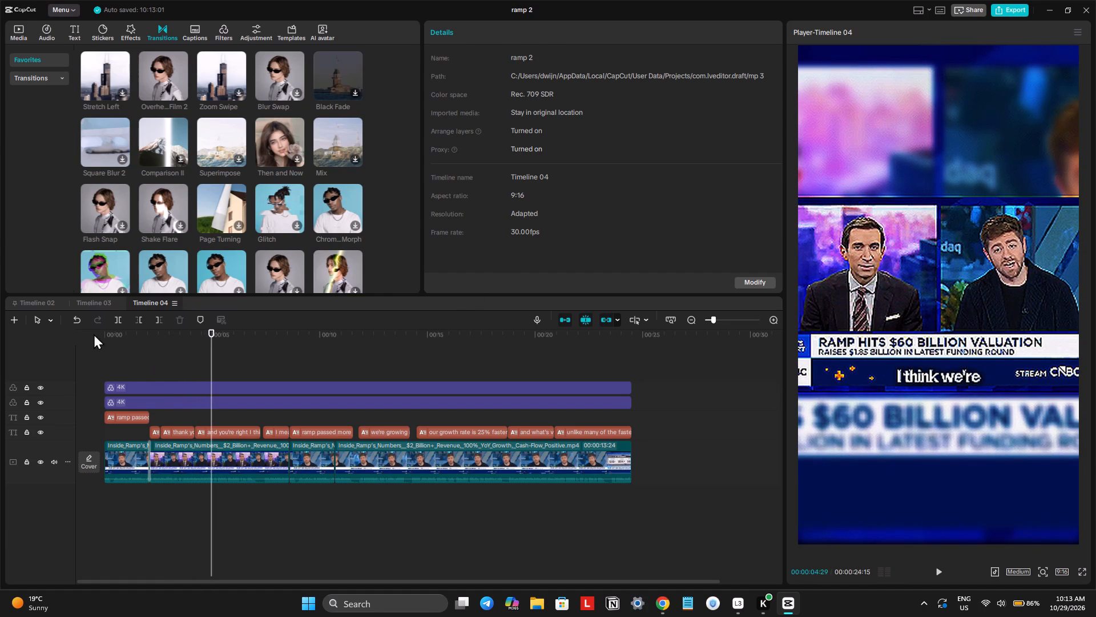
Export Timeline 02 as "ramp 1" in 1080P, H.264 mp4 at 30fps, and close the export window without sharing.
left_click(43, 304)
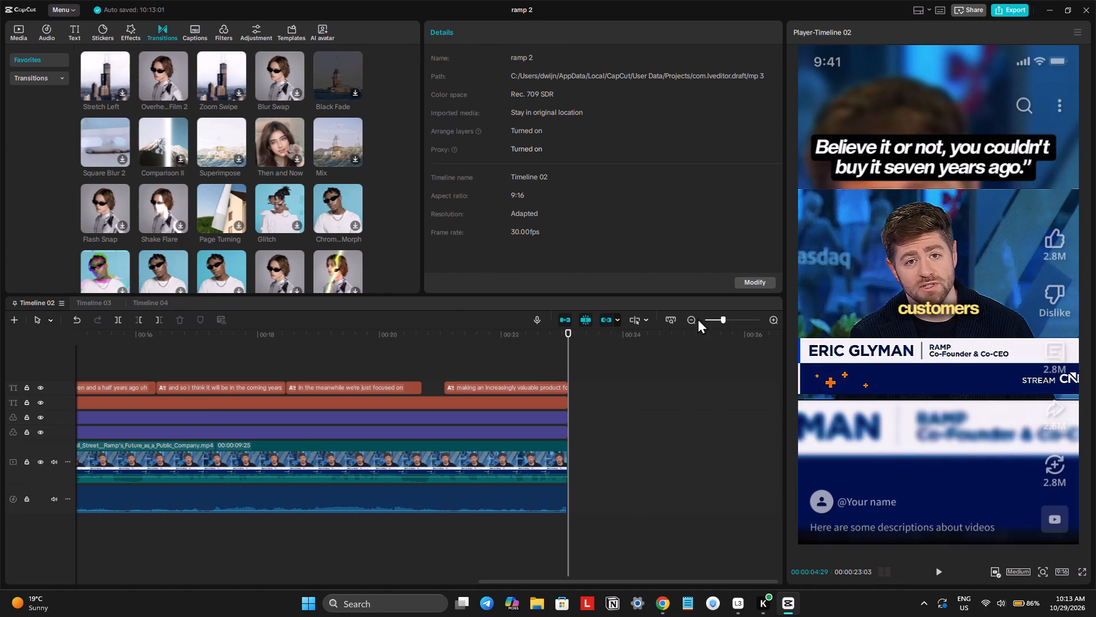
left_click(671, 316)
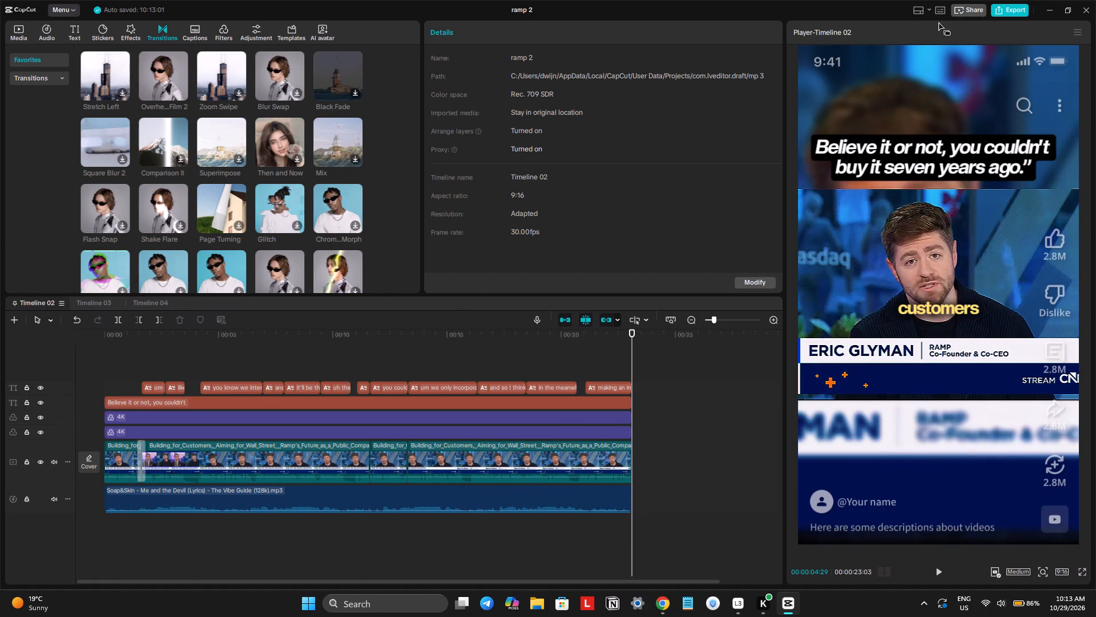
left_click(1005, 13)
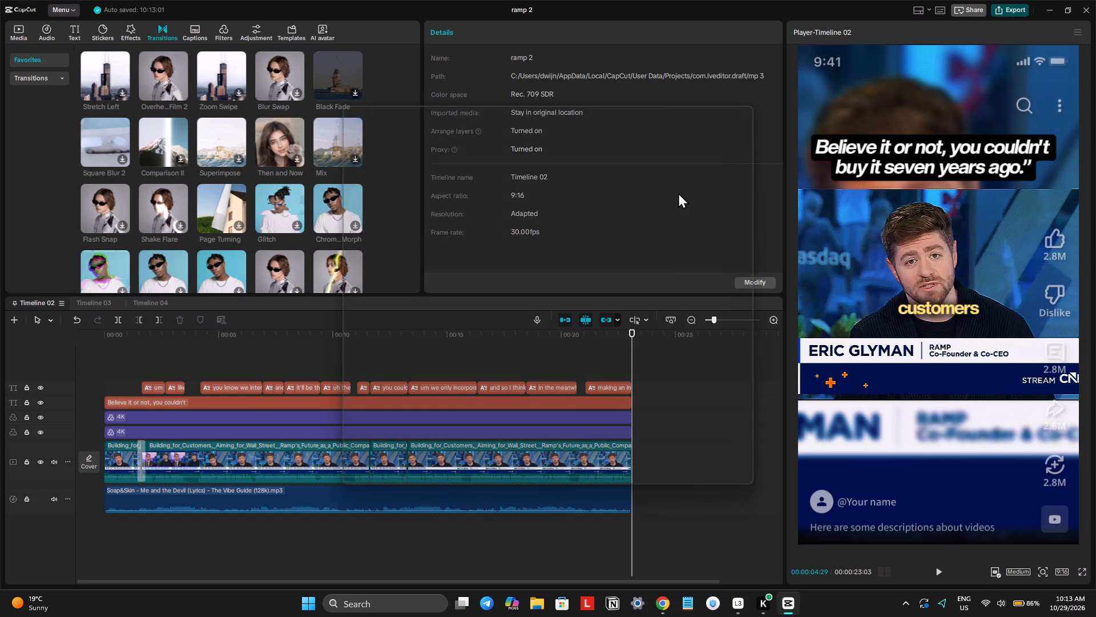
left_click(641, 167)
key("BackSpace")
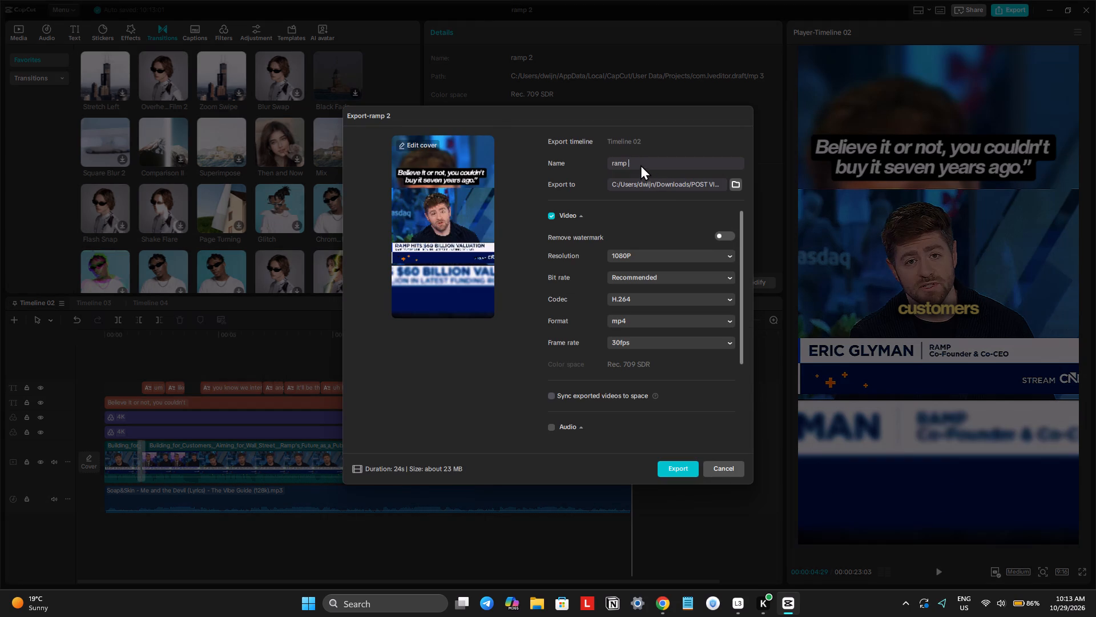
key("1")
key("Return")
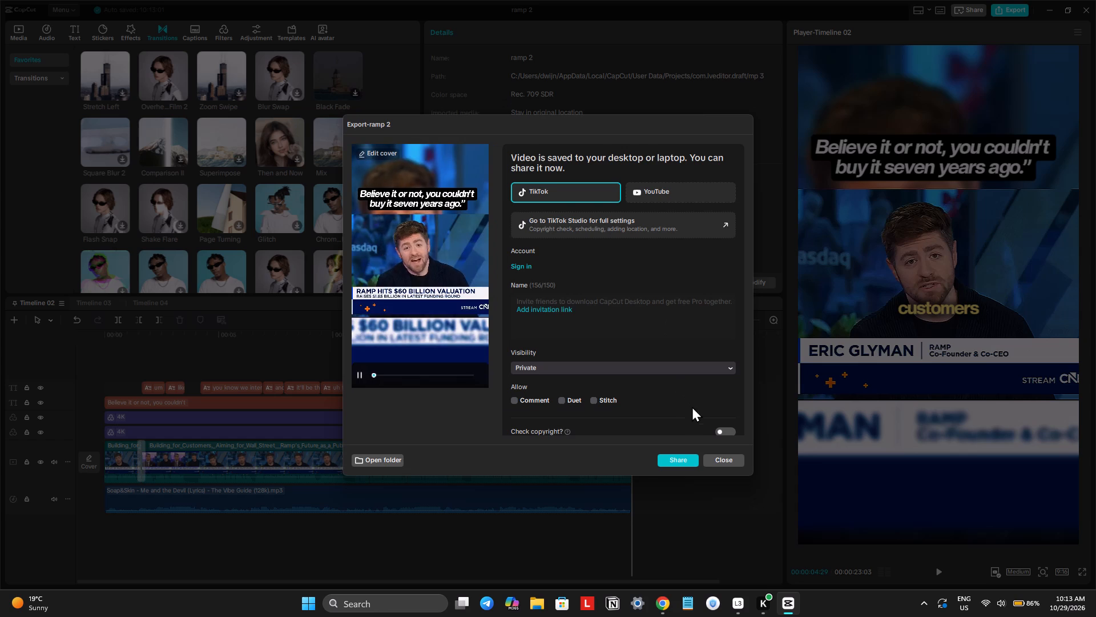
left_click_drag(722, 452, 722, 453)
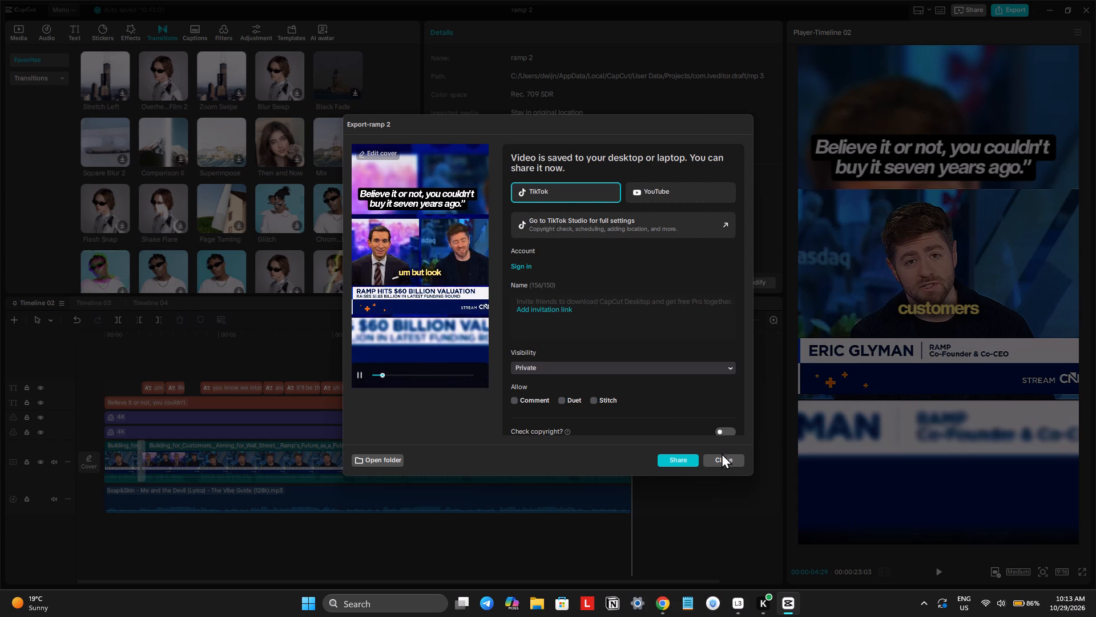
left_click_drag(722, 453, 720, 458)
left_click(720, 458)
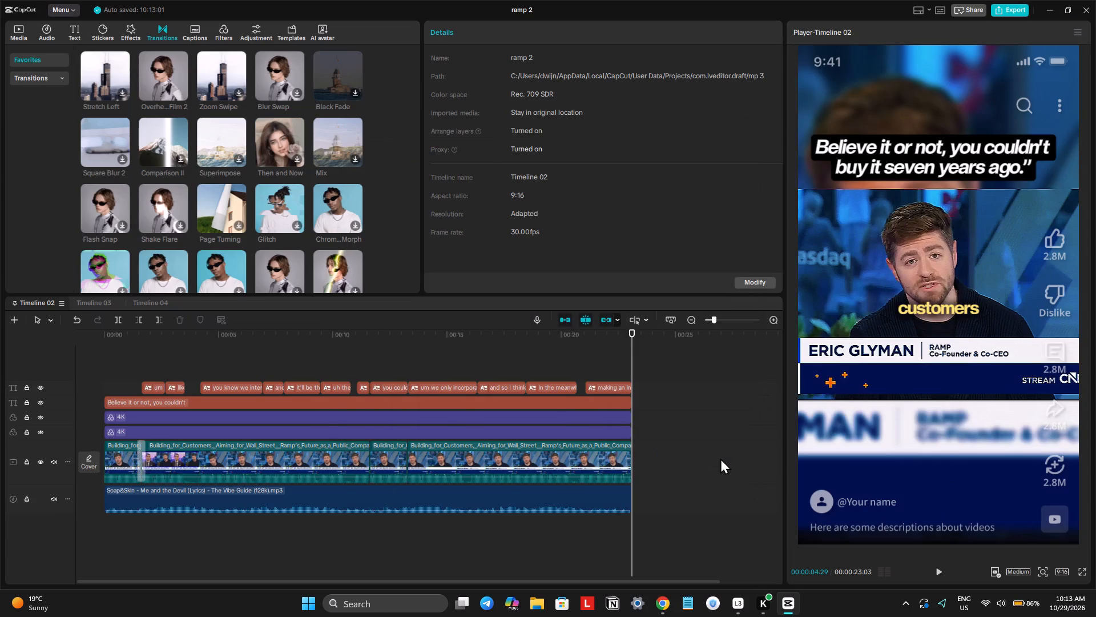
Export Timeline 03 as "ramp 2" in 1080P, H.264 mp4 at 30fps.
left_click(102, 303)
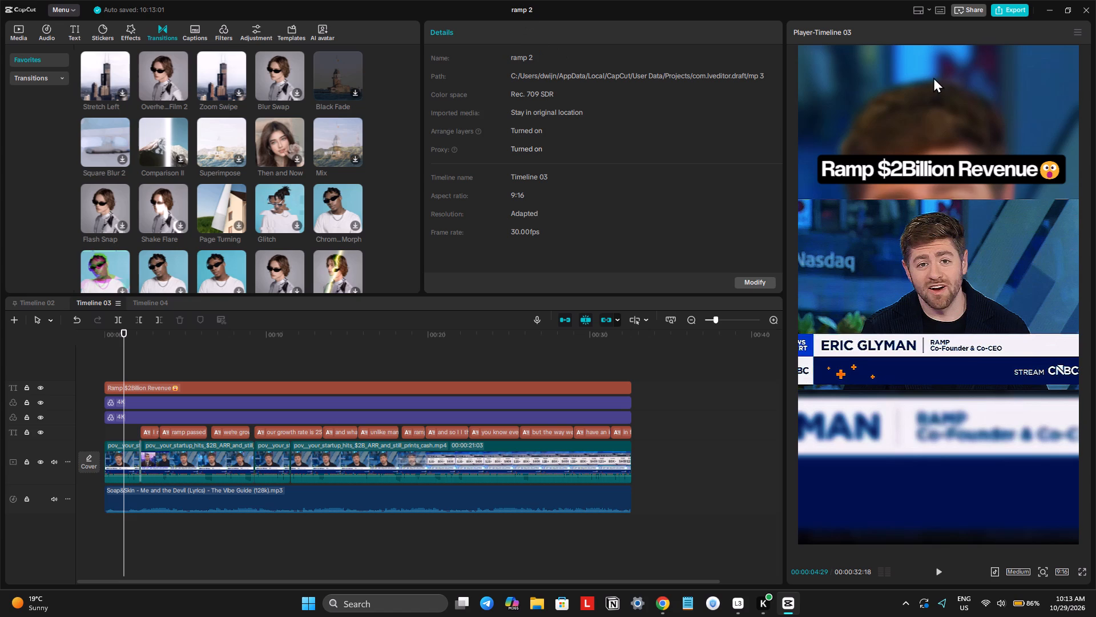
left_click(1002, 9)
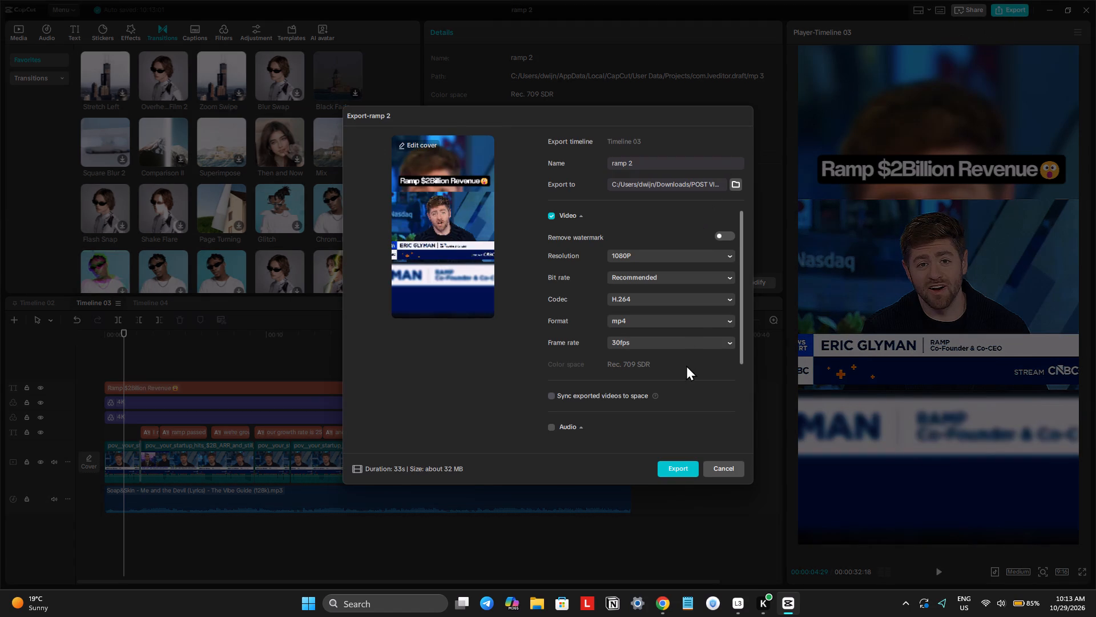
left_click(680, 472)
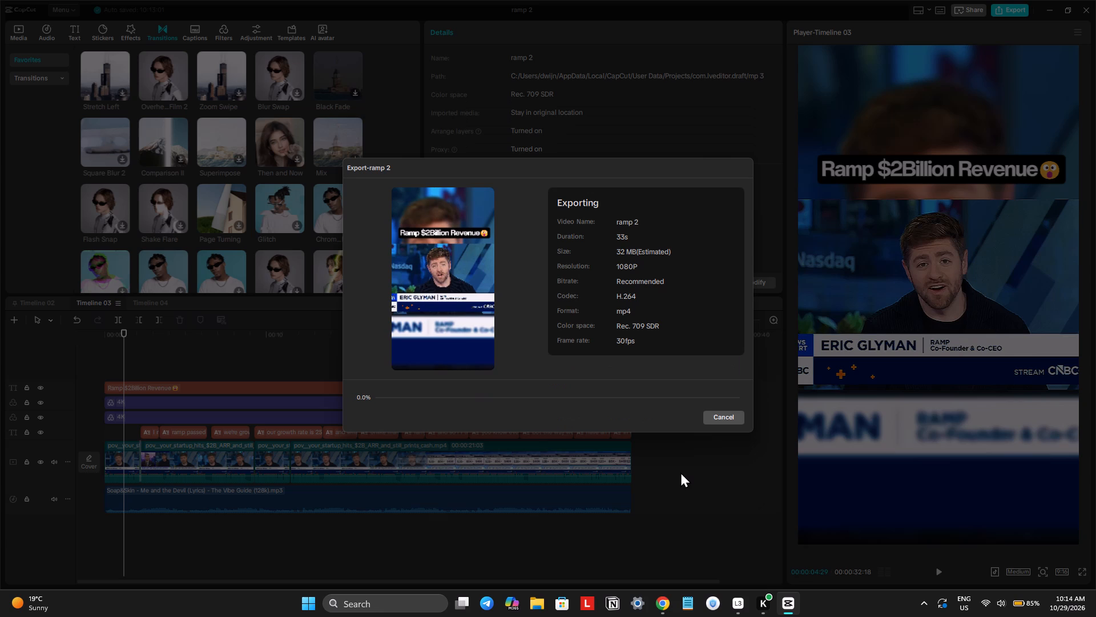
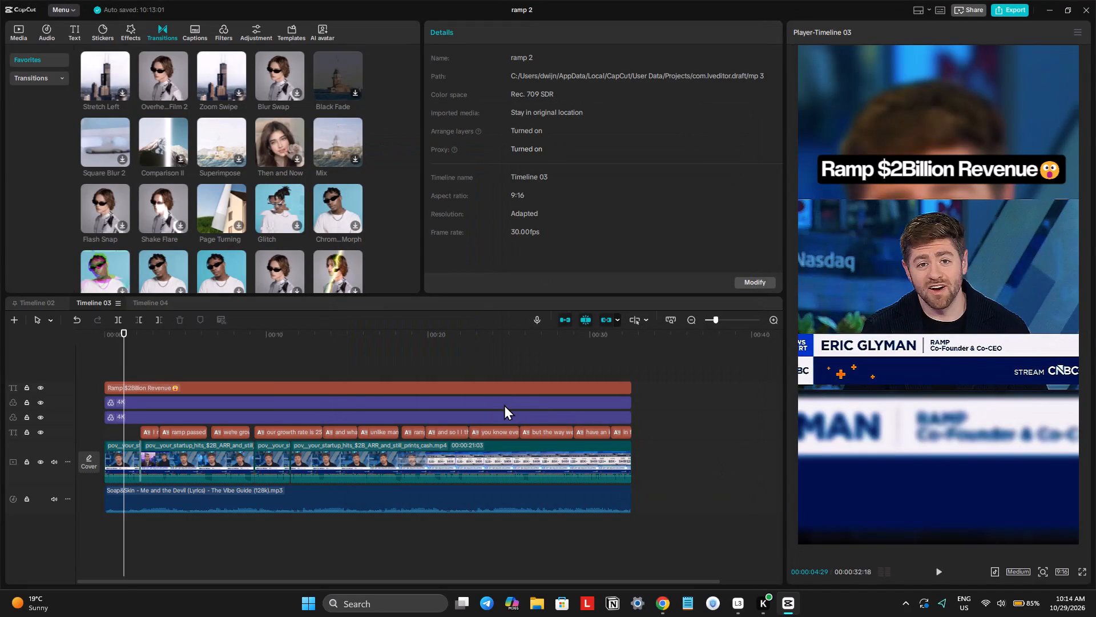
Export Timeline 04 as "ramp 3" in 1080P, H.264 mp4 at 30fps.
left_click(154, 302)
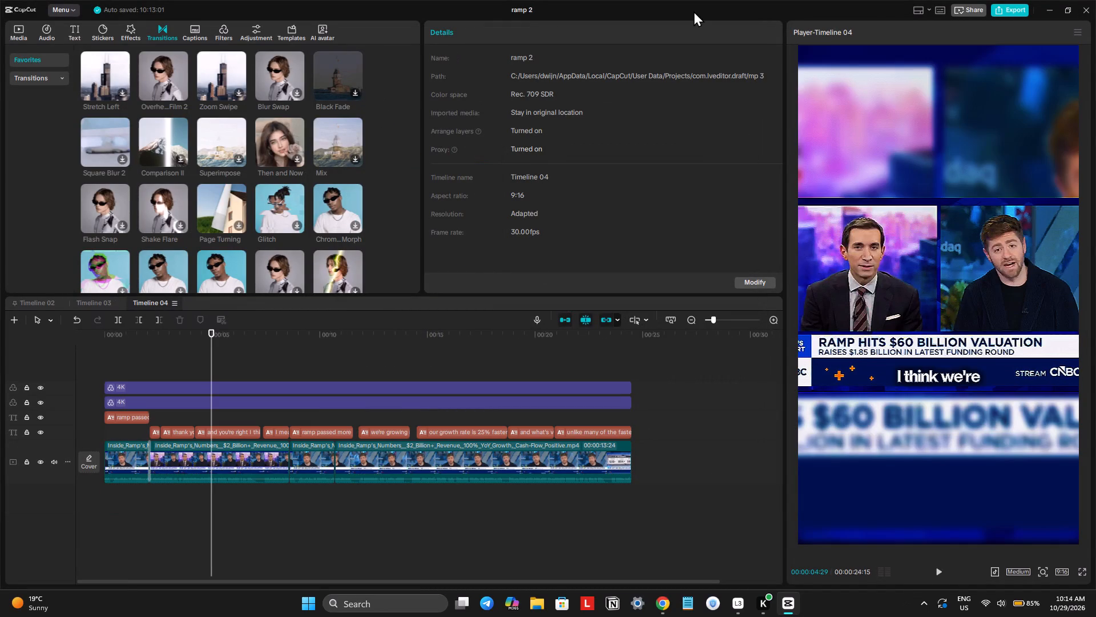
left_click(1005, 11)
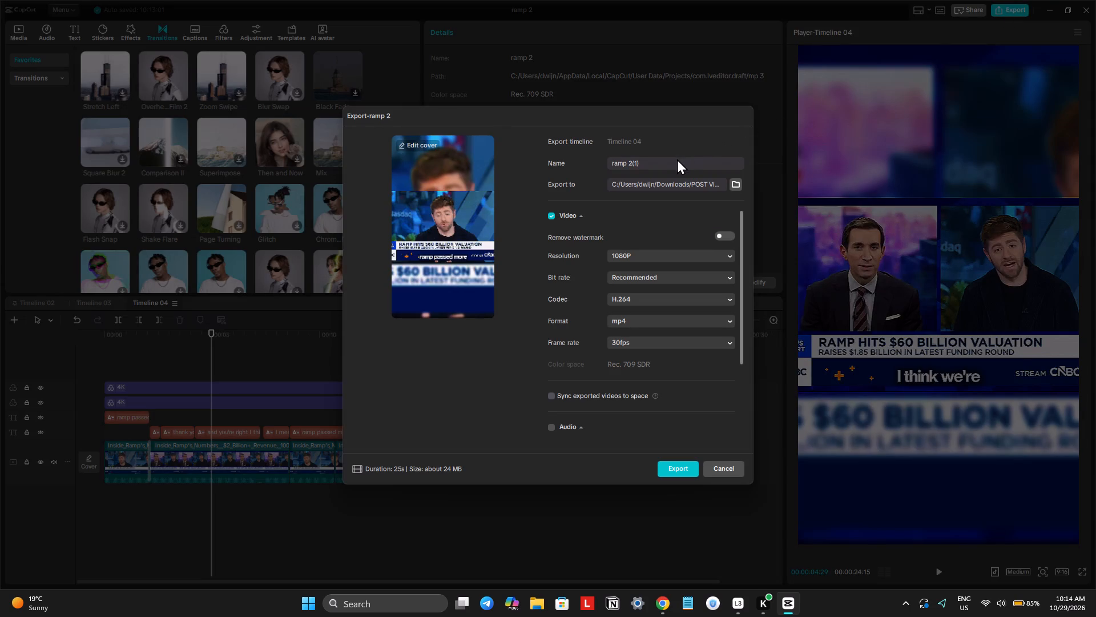
left_click(677, 159)
key("BackSpace")
key("BackSpace")
key("BackSpace")
key("BackSpace")
key("3")
key("Return")
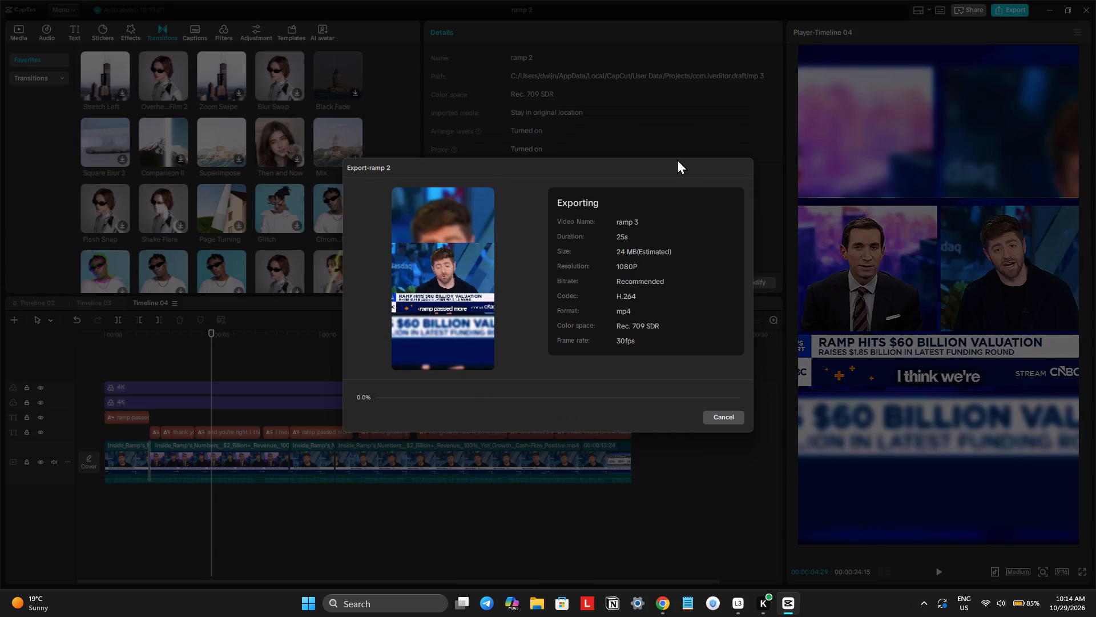